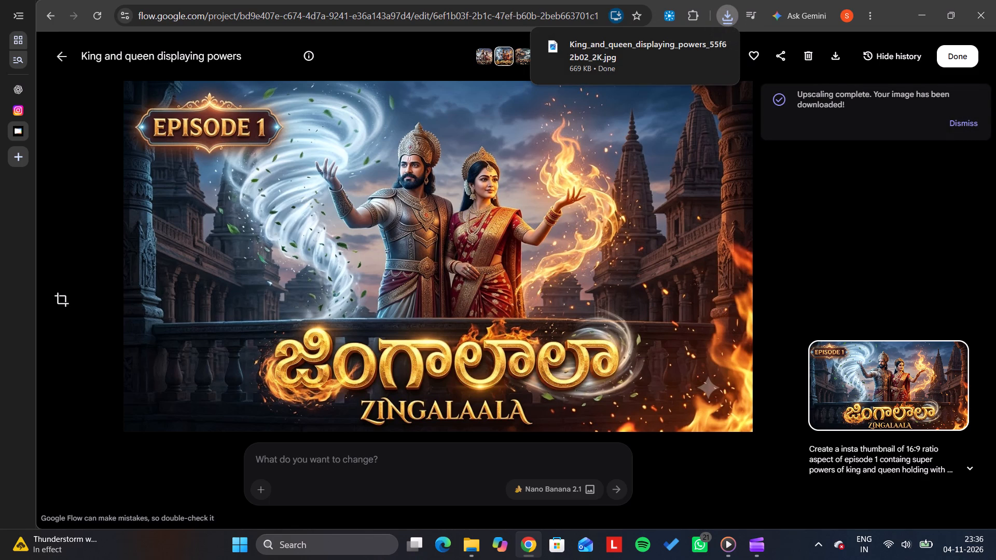
# Switch to the Instagram post editor and set King_and_queen_displaying_powers_55f62b02_2K from Downloads as the video's cover photo.
pyautogui.click(25, 112)
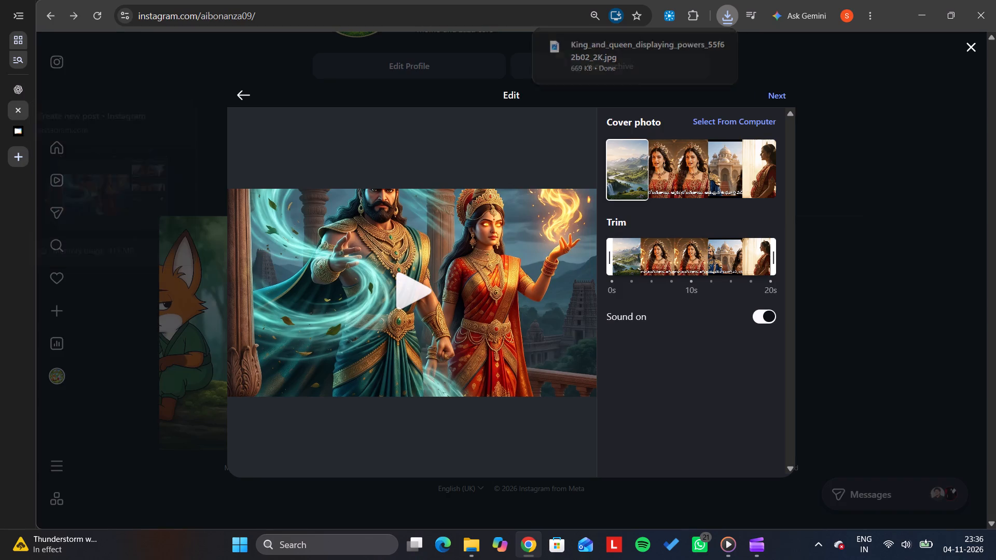
pyautogui.click(729, 117)
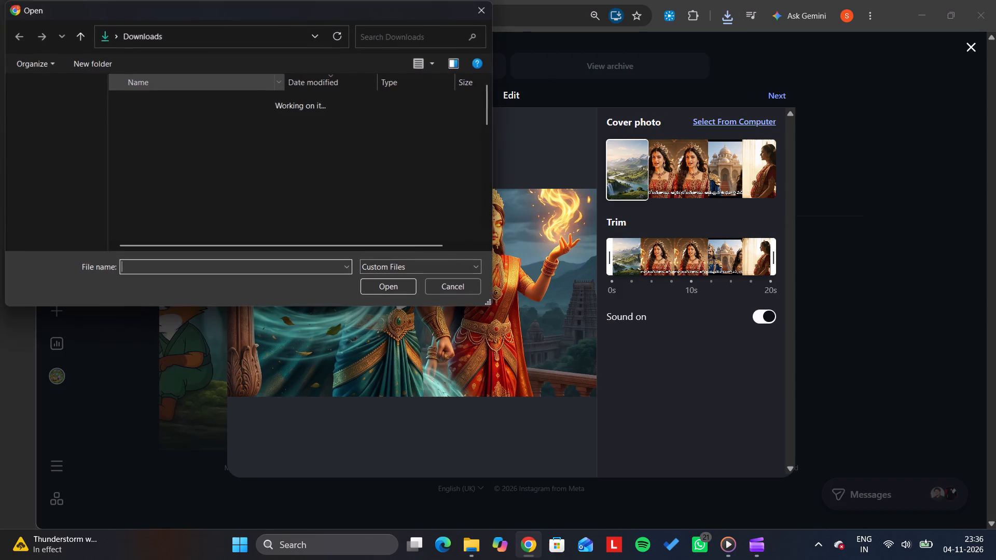
pyautogui.click(211, 118)
pyautogui.click(392, 286)
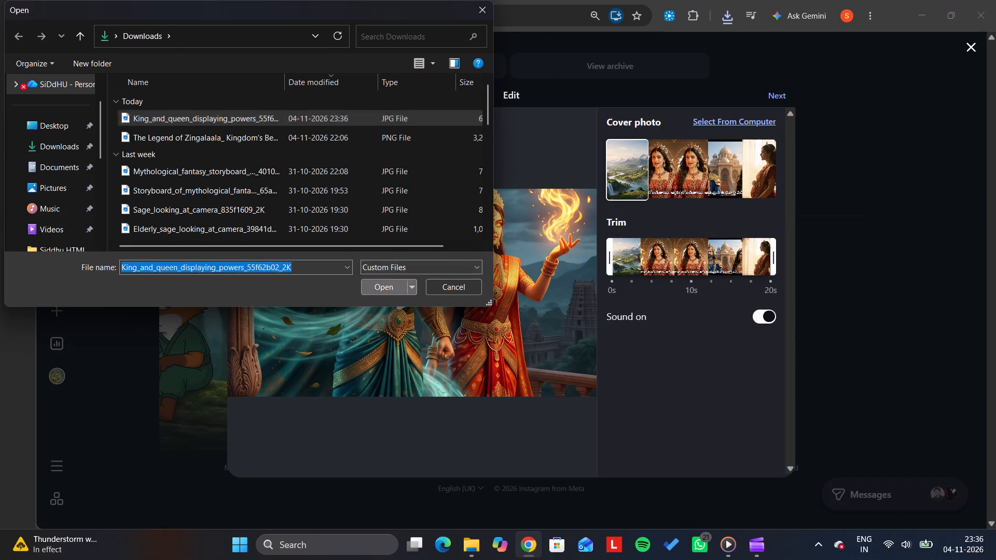
pyautogui.click(404, 286)
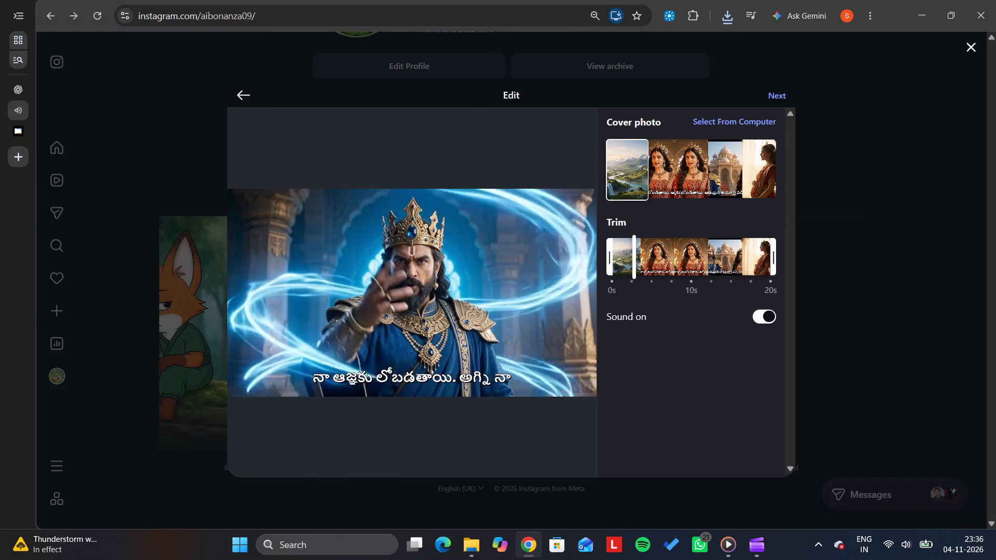
pyautogui.click(452, 289)
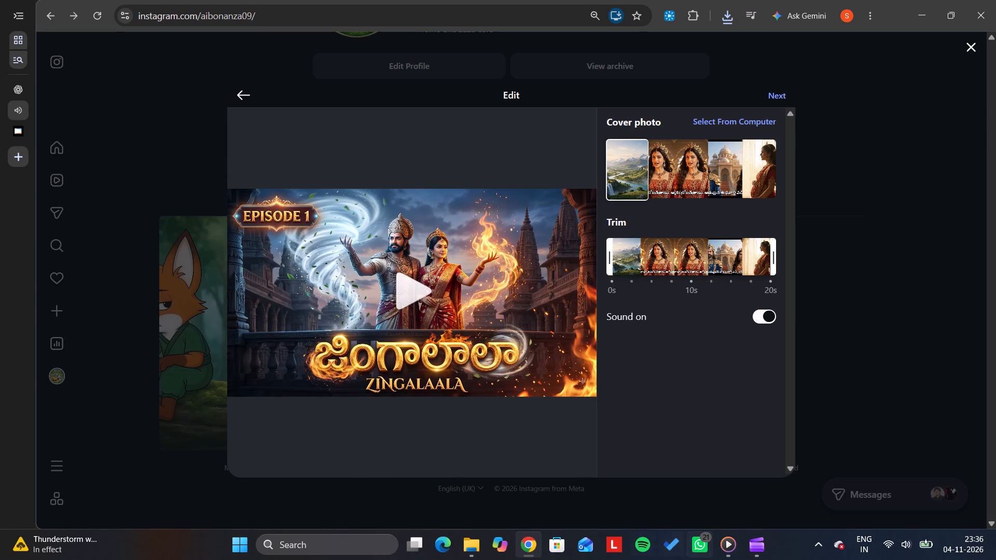
# Switch to Clipchamp and trim the timeline clip's end to about 8.29 s, cutting the closing pregnant-queen scene and previewing the new ending.
pyautogui.click(765, 556)
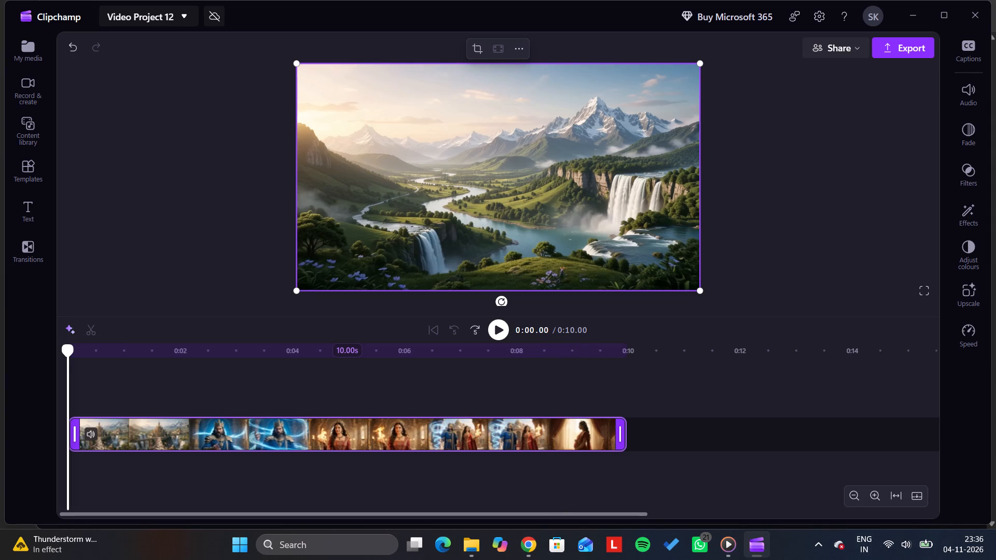
pyautogui.moveTo(621, 429); pyautogui.dragTo(542, 440)
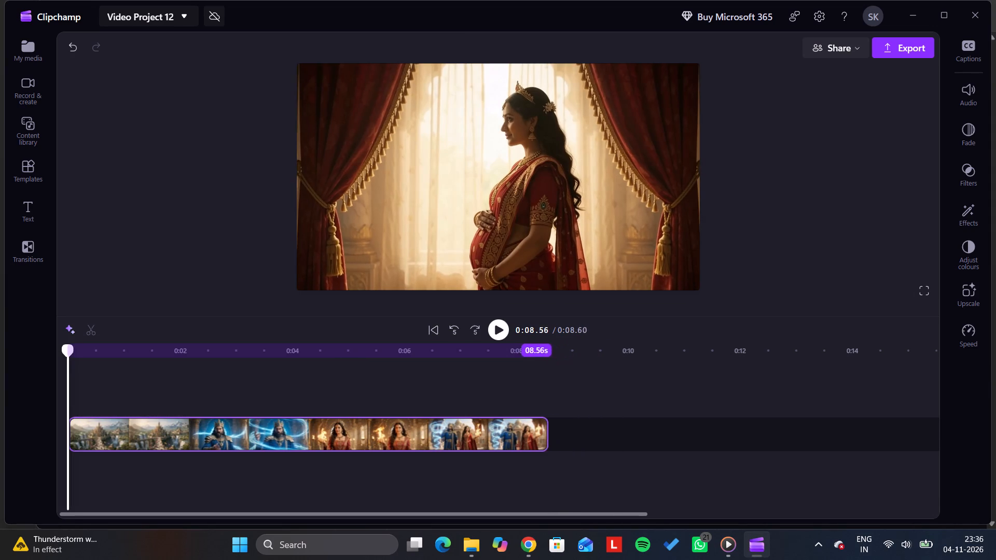
pyautogui.moveTo(542, 440); pyautogui.dragTo(523, 436)
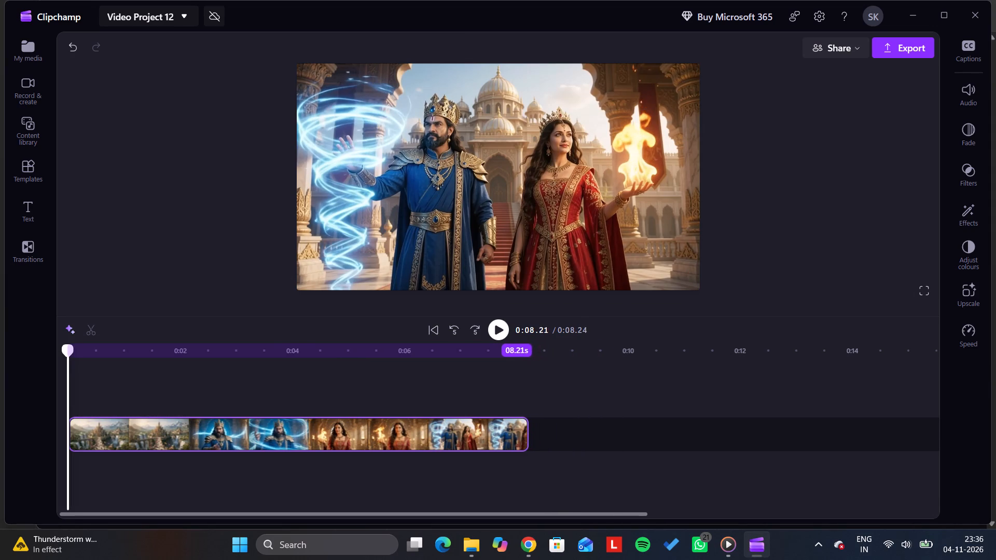
pyautogui.moveTo(523, 436); pyautogui.dragTo(524, 436)
pyautogui.click(493, 399)
pyautogui.click(500, 321)
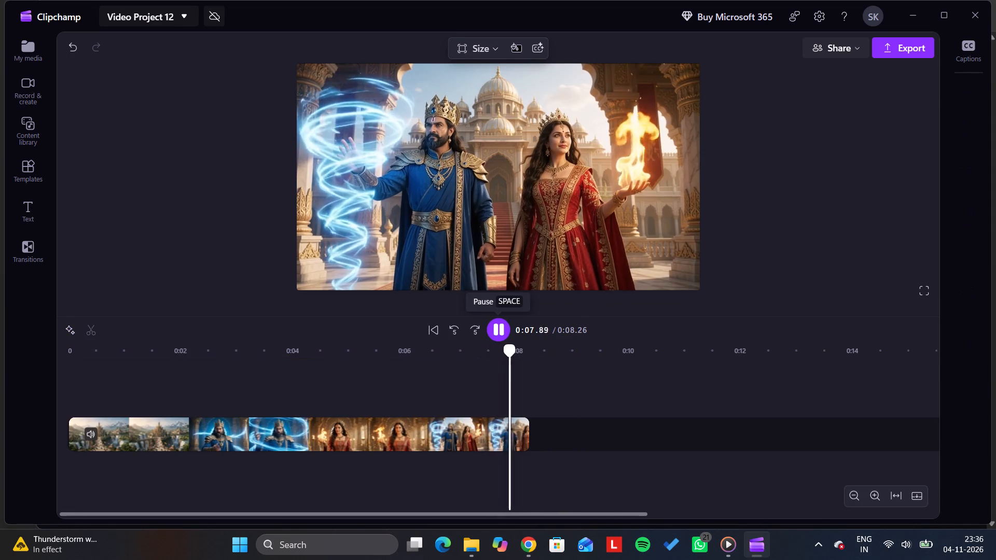
pyautogui.click(530, 427)
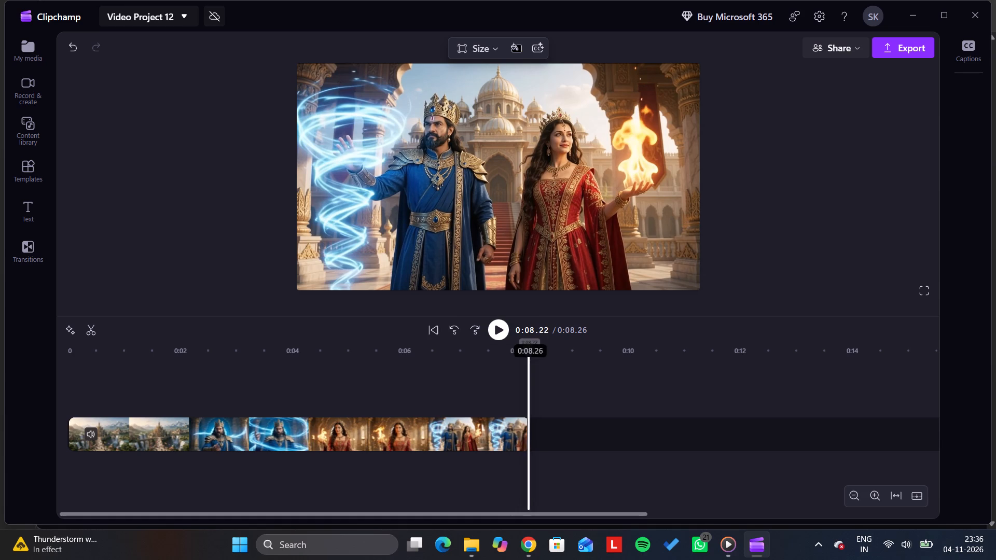
pyautogui.click(520, 431)
pyautogui.click(520, 431)
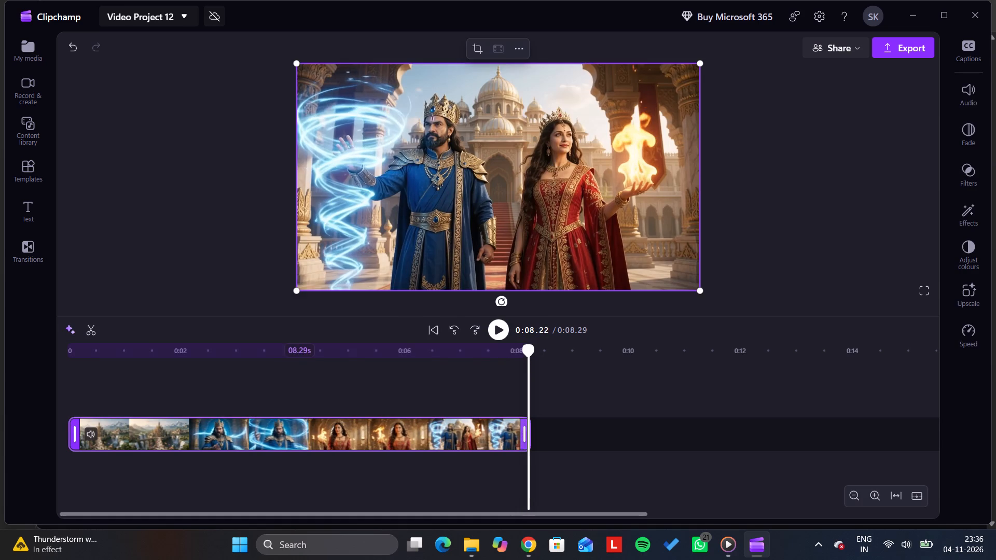
# In Clipchamp, extend the end of the b_#_THE_LEGEND_OF_ZING clip on the timeline to about 8.36 seconds.
pyautogui.click(492, 395)
pyautogui.click(496, 335)
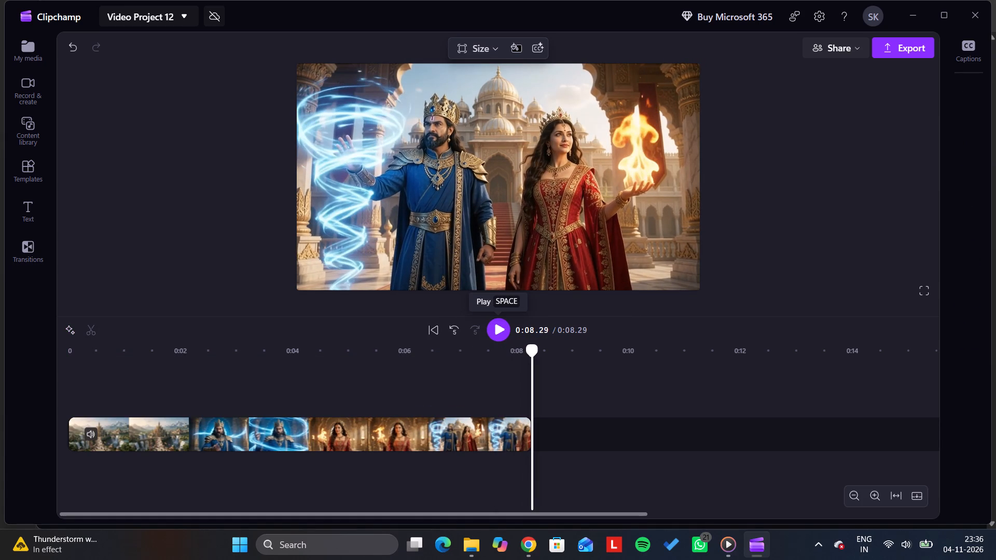
pyautogui.click(525, 429)
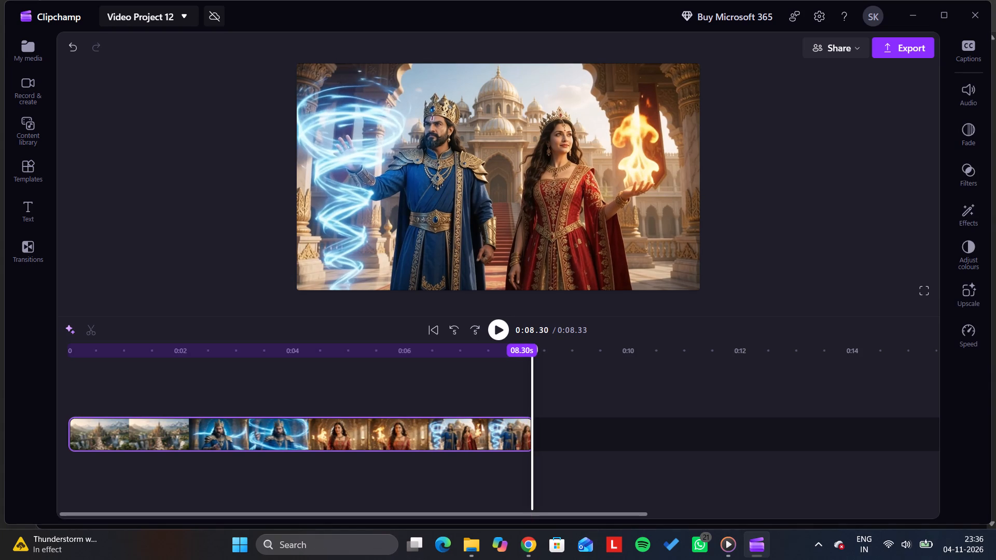
# Play back the last moments of the trimmed clip to check where it ends.
pyautogui.click(516, 410)
pyautogui.click(507, 325)
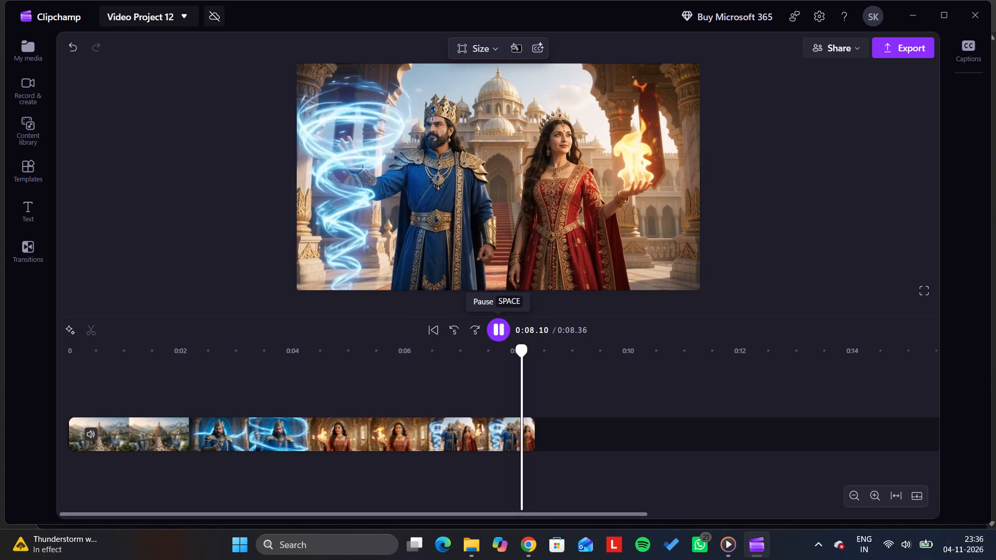
pyautogui.click(503, 333)
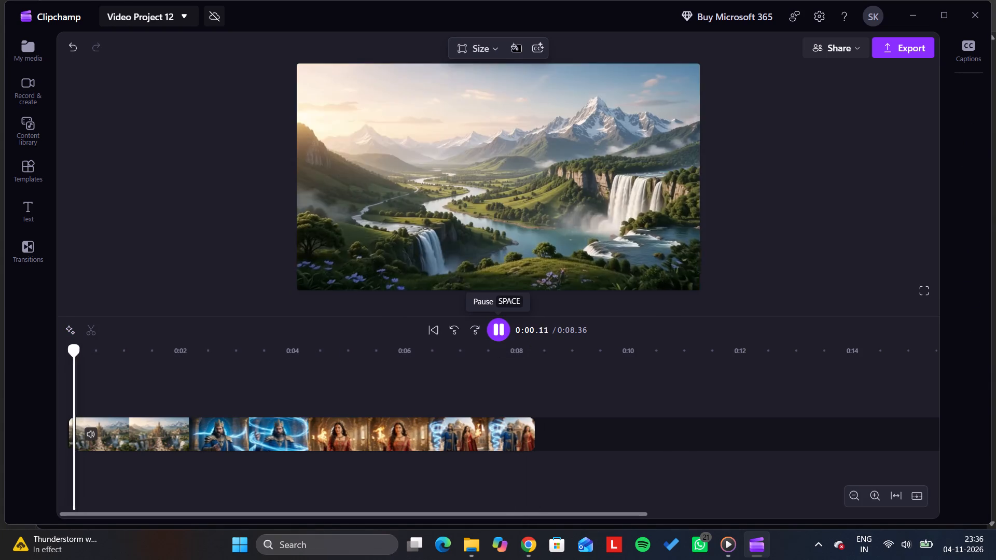
pyautogui.click(454, 416)
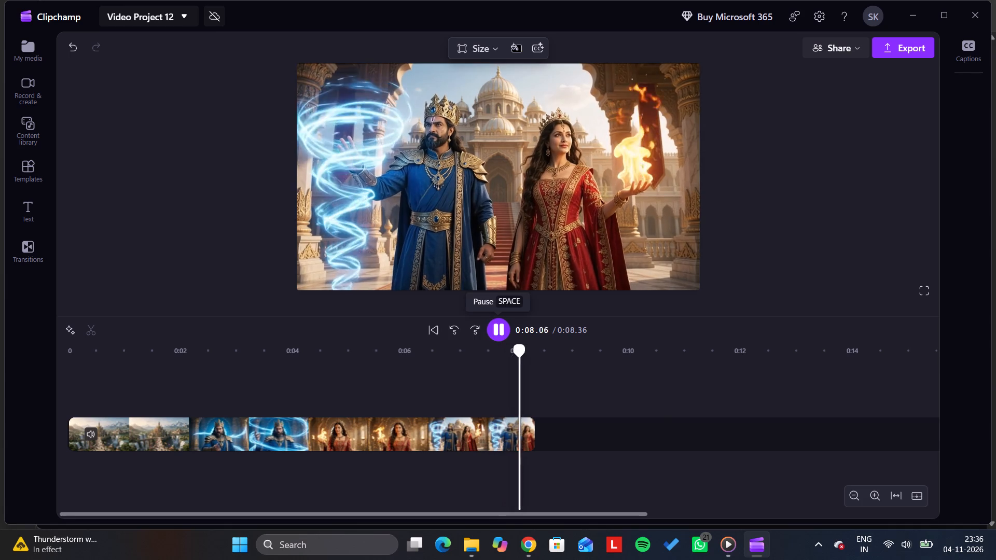
pyautogui.click(501, 334)
pyautogui.click(496, 334)
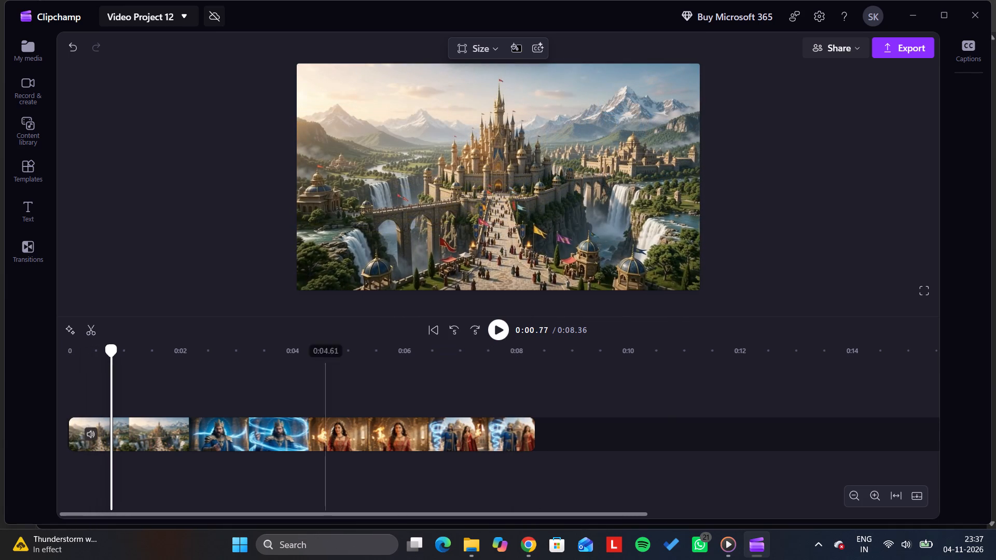
# Import the video b_Create_a_10-second_c from the Downloads folder into the project media.
pyautogui.click(46, 59)
pyautogui.click(93, 76)
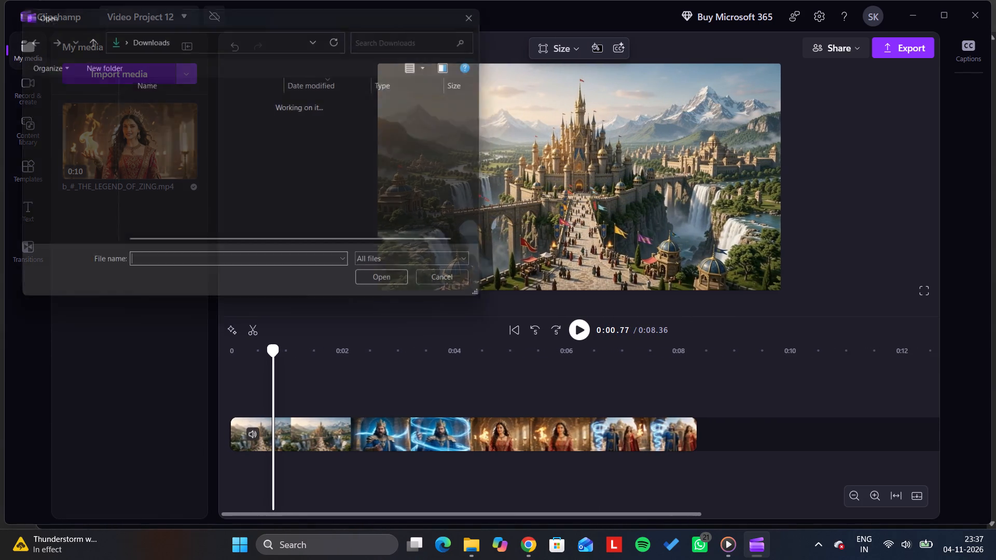
pyautogui.click(326, 156)
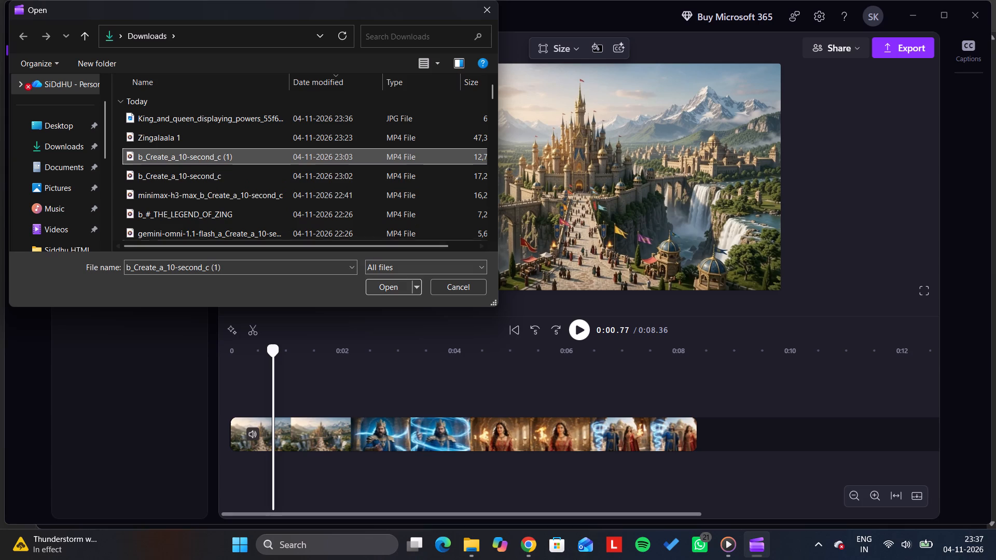
pyautogui.click(376, 176)
pyautogui.click(397, 281)
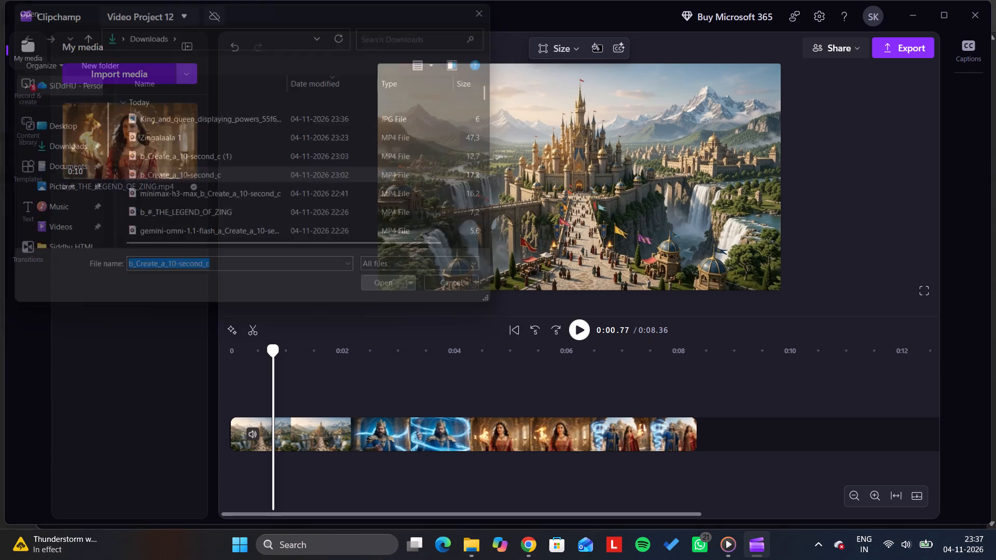
# Place the b_Create_a_10-second_c clip on the timeline directly after the first clip, leaving no gap.
pyautogui.moveTo(133, 156); pyautogui.dragTo(730, 482)
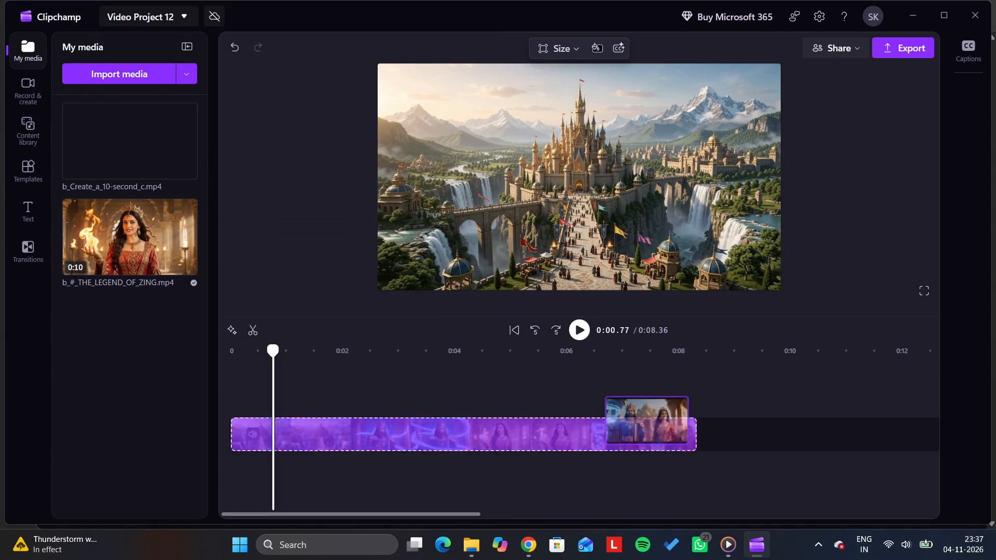
pyautogui.moveTo(730, 482); pyautogui.dragTo(808, 439)
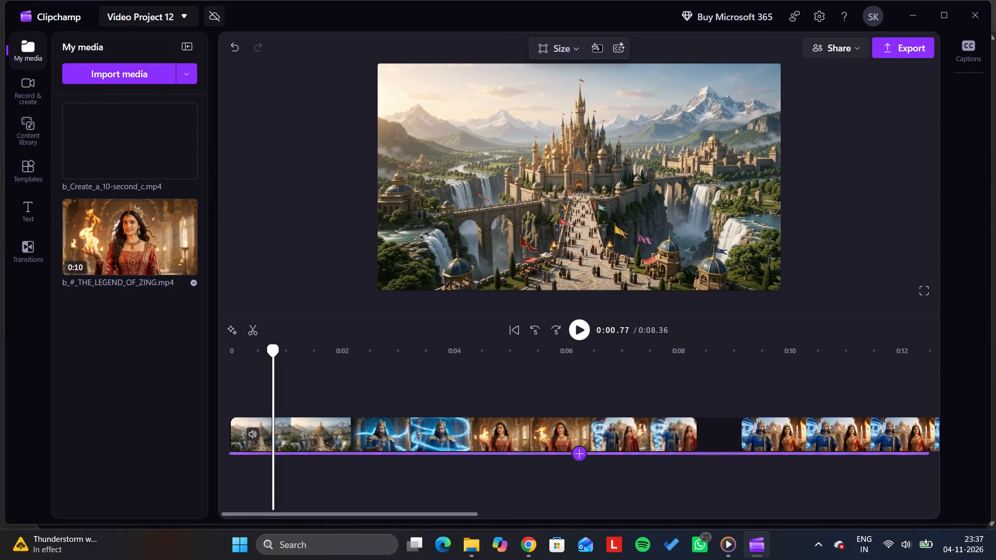
pyautogui.moveTo(808, 439); pyautogui.dragTo(873, 460)
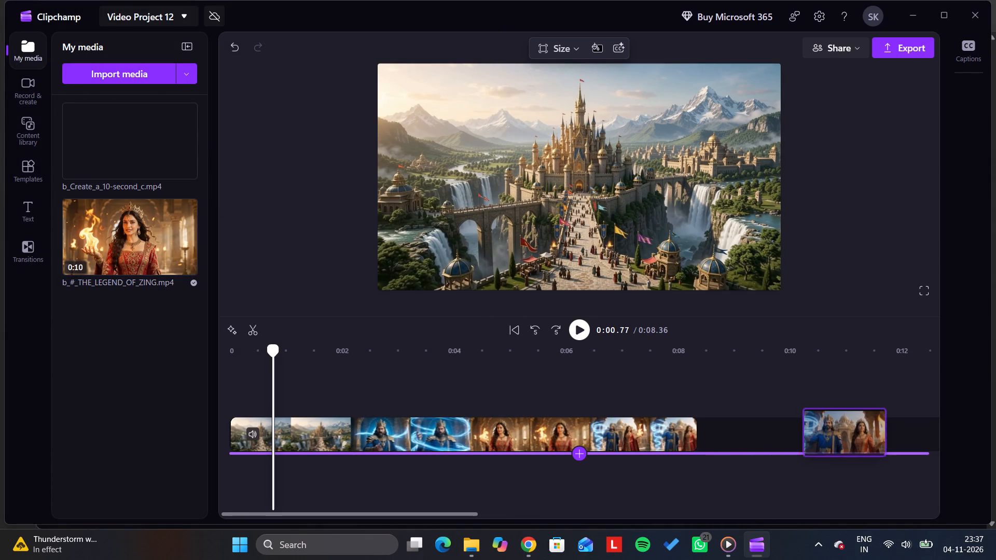
pyautogui.moveTo(873, 460); pyautogui.dragTo(874, 438)
pyautogui.moveTo(873, 433); pyautogui.dragTo(865, 433)
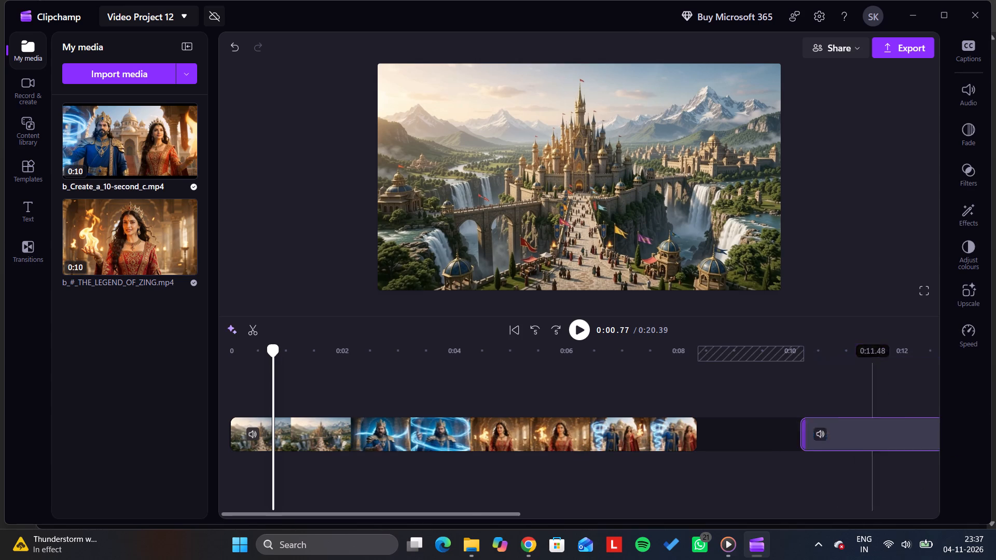
pyautogui.moveTo(865, 433); pyautogui.dragTo(757, 438)
# Play back the join between the two clips and the first clip from near its beginning.
pyautogui.click(649, 401)
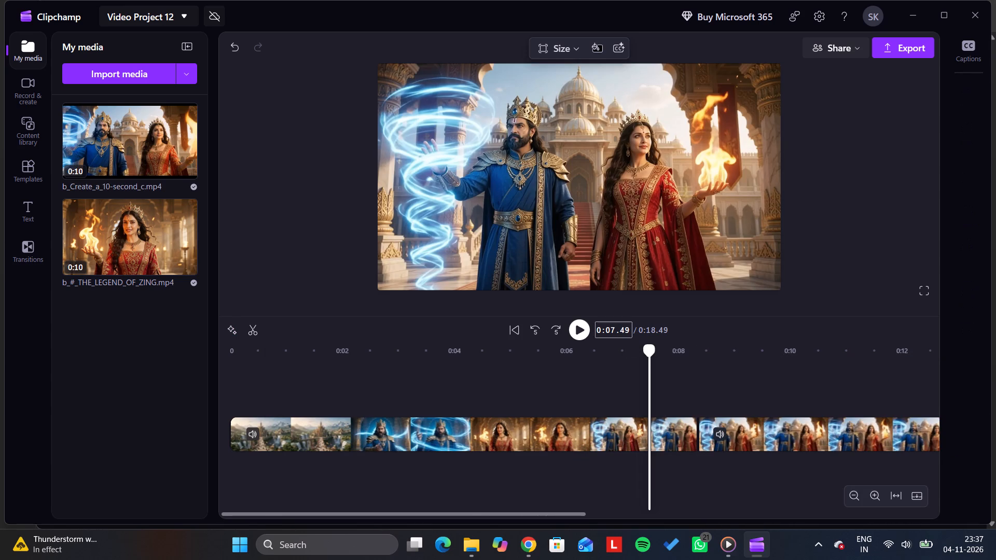
pyautogui.click(589, 326)
pyautogui.click(584, 326)
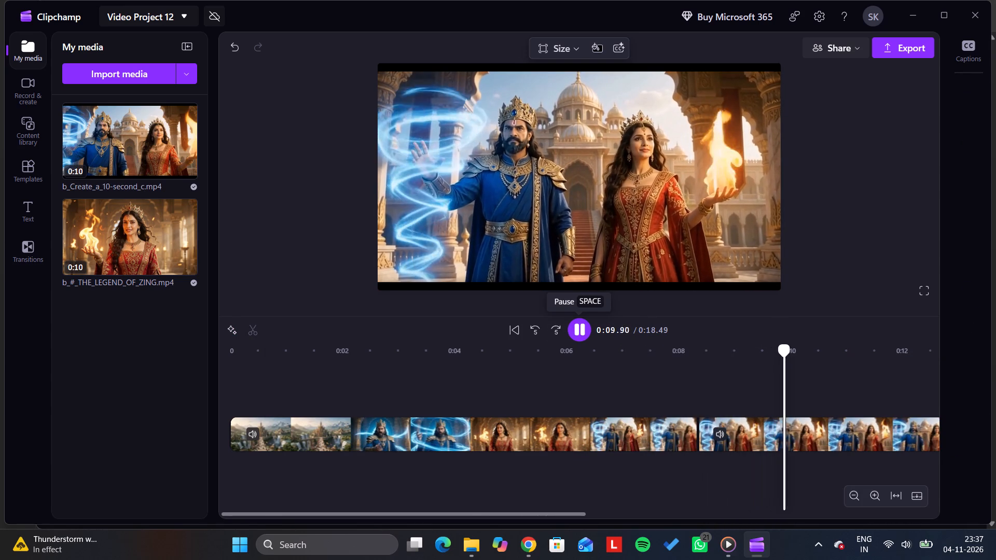
pyautogui.click(390, 396)
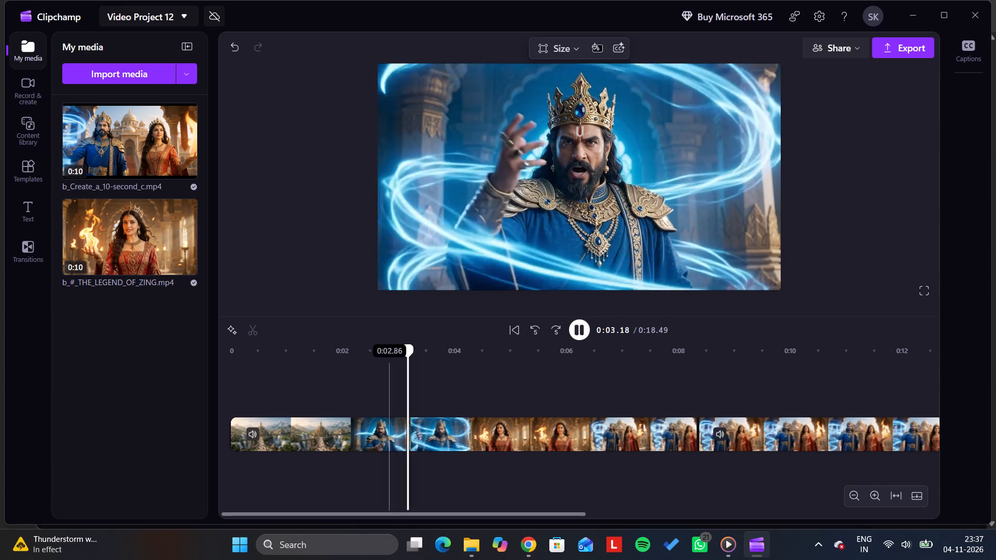
pyautogui.moveTo(365, 376); pyautogui.dragTo(186, 375)
pyautogui.moveTo(252, 376); pyautogui.dragTo(246, 376)
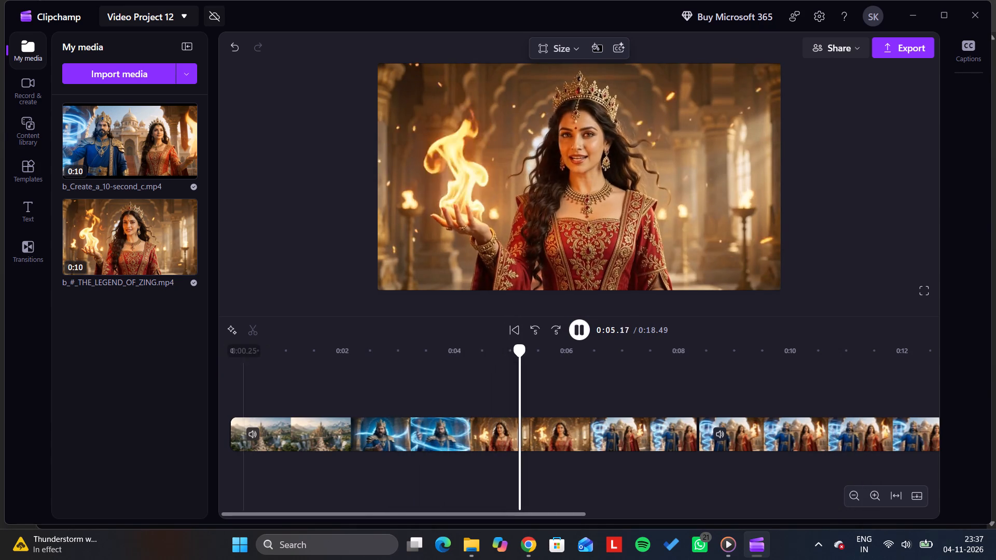
pyautogui.click(241, 377)
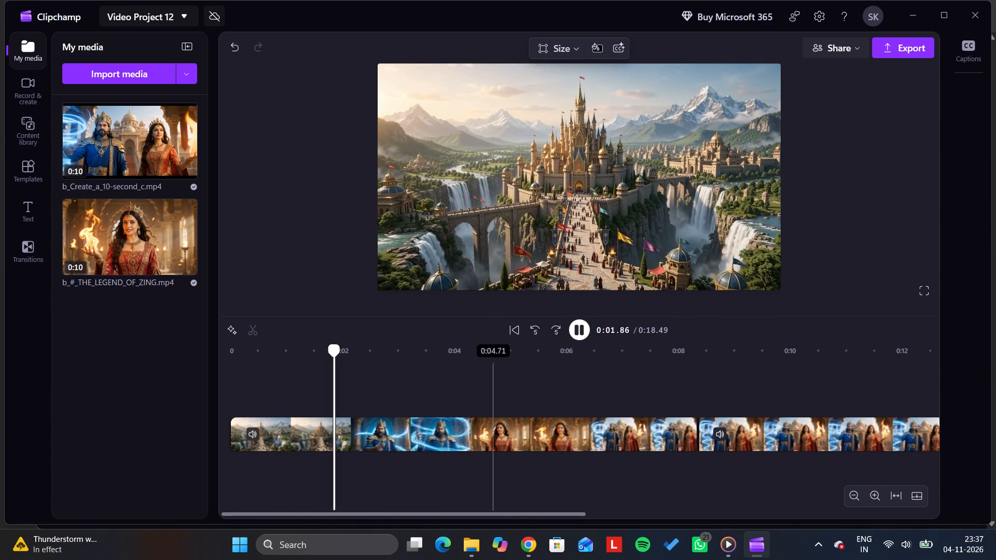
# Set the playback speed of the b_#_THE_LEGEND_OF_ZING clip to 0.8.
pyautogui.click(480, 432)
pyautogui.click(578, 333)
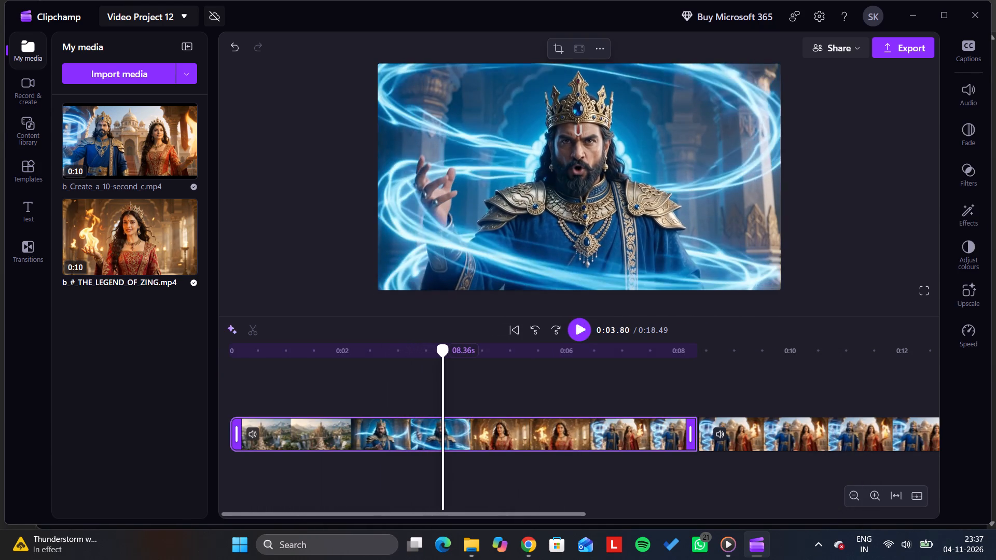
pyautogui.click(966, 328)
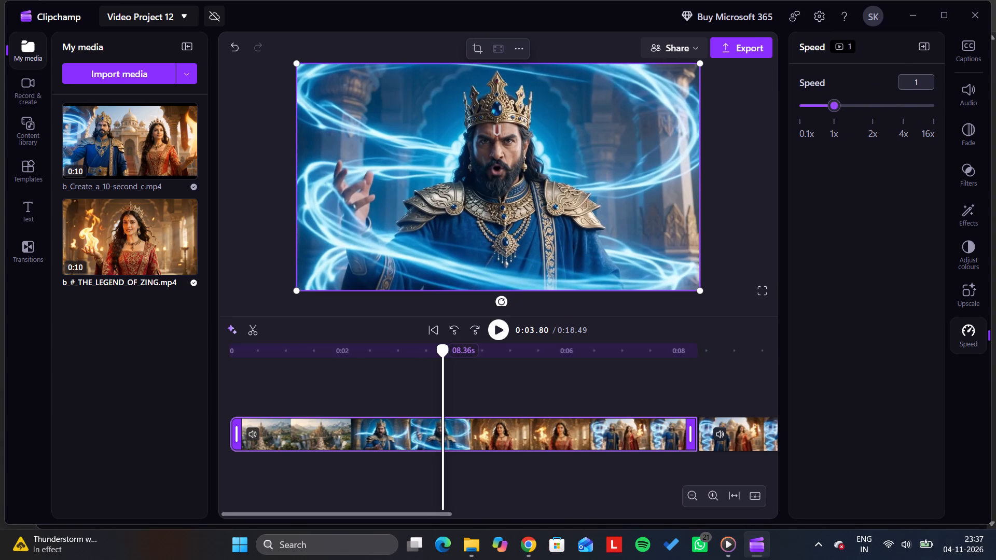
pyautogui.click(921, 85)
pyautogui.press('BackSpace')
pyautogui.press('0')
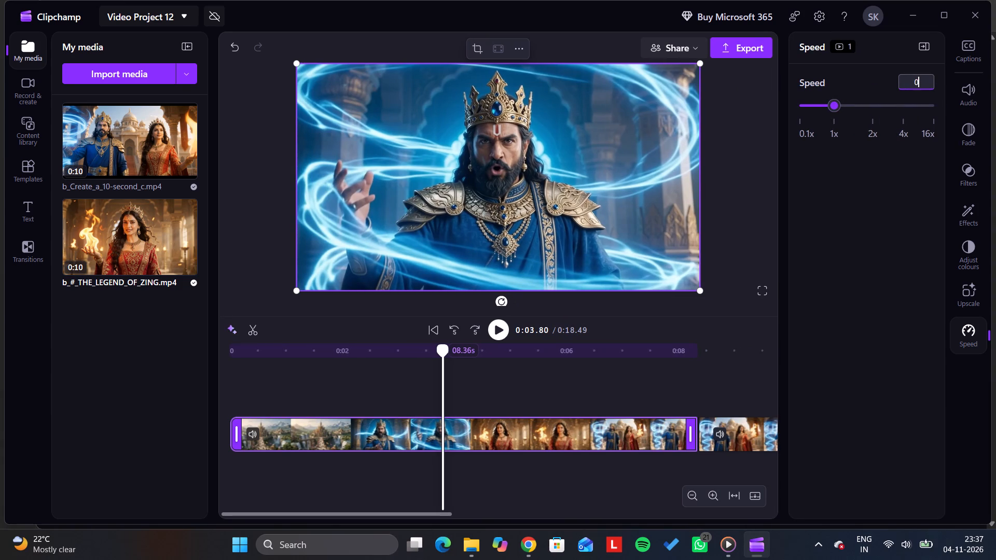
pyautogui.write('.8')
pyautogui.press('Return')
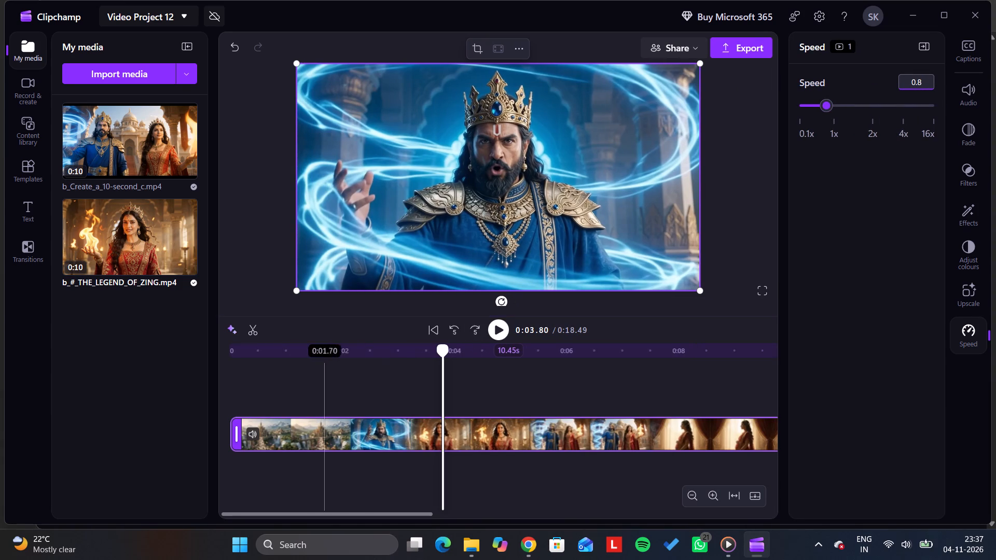
# Play back the opening of the first clip to check its changed speed.
pyautogui.click(245, 379)
pyautogui.click(501, 337)
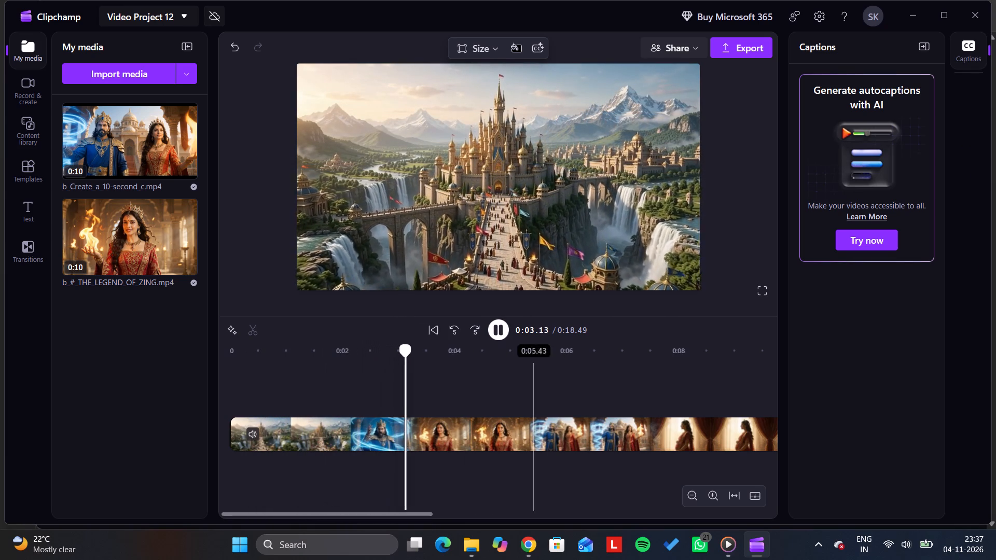
pyautogui.click(502, 339)
# Set the playback speed of the b_#_THE_LEGEND_OF_ZING clip to 1.1.
pyautogui.click(452, 439)
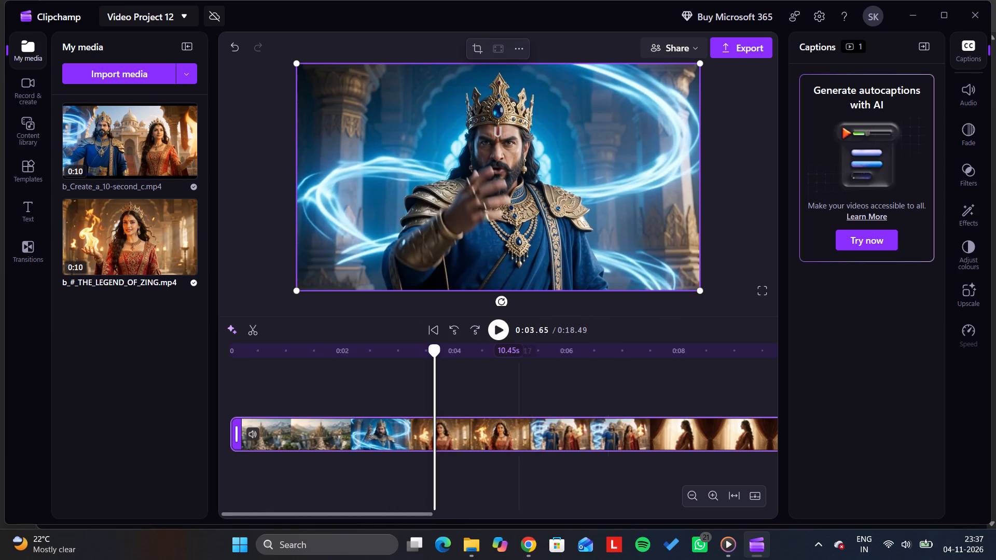
pyautogui.click(973, 324)
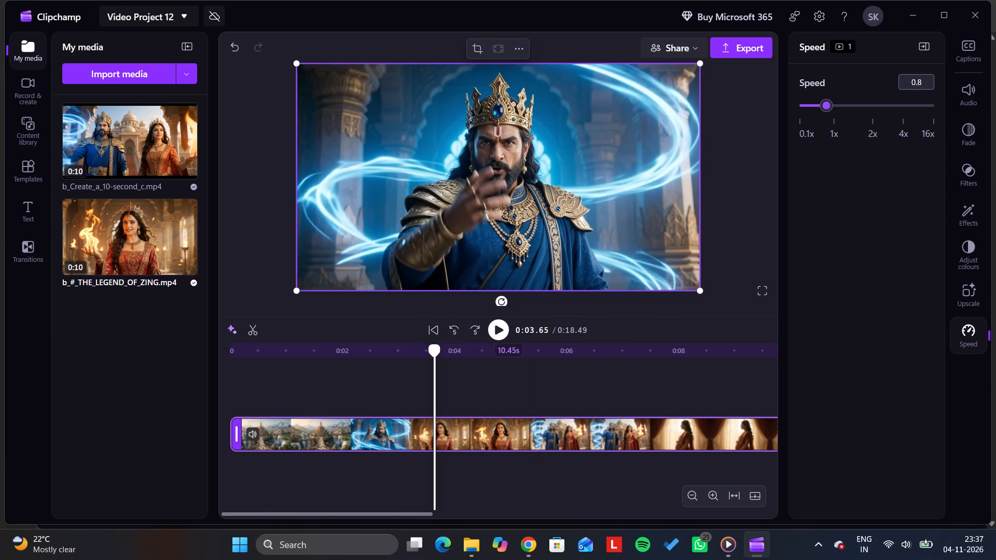
pyautogui.click(924, 84)
pyautogui.press('BackSpace')
pyautogui.write('1.')
pyautogui.press('1')
pyautogui.press('Return')
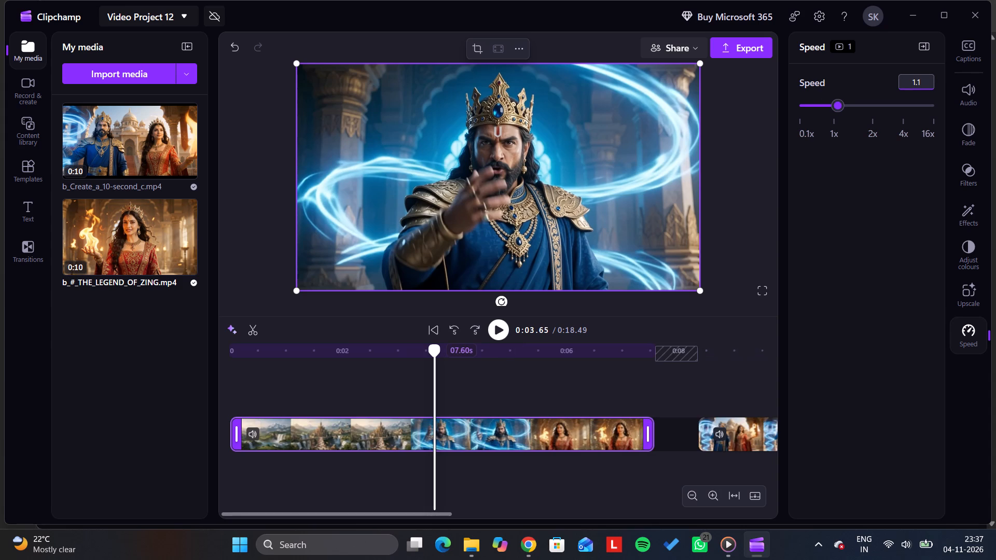
# Play back the sequence from about half a second in, and skip ahead to review the second clip's ending.
pyautogui.click(257, 391)
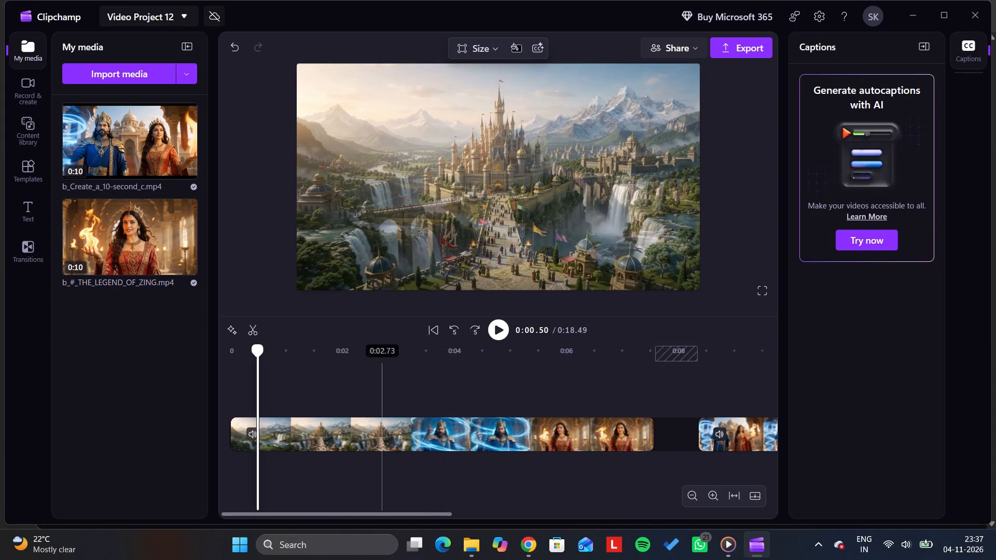
pyautogui.click(488, 329)
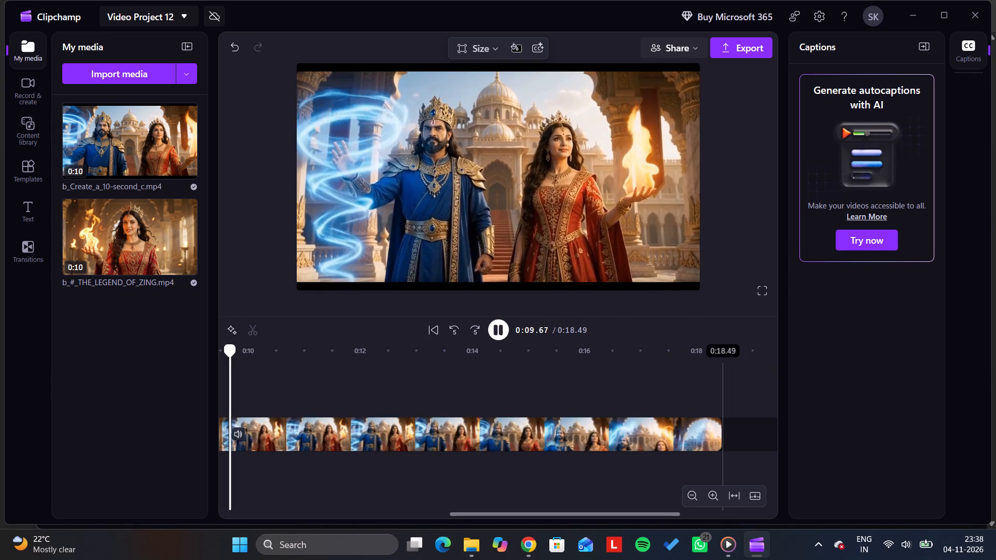
pyautogui.click(516, 386)
pyautogui.moveTo(317, 381); pyautogui.dragTo(237, 398)
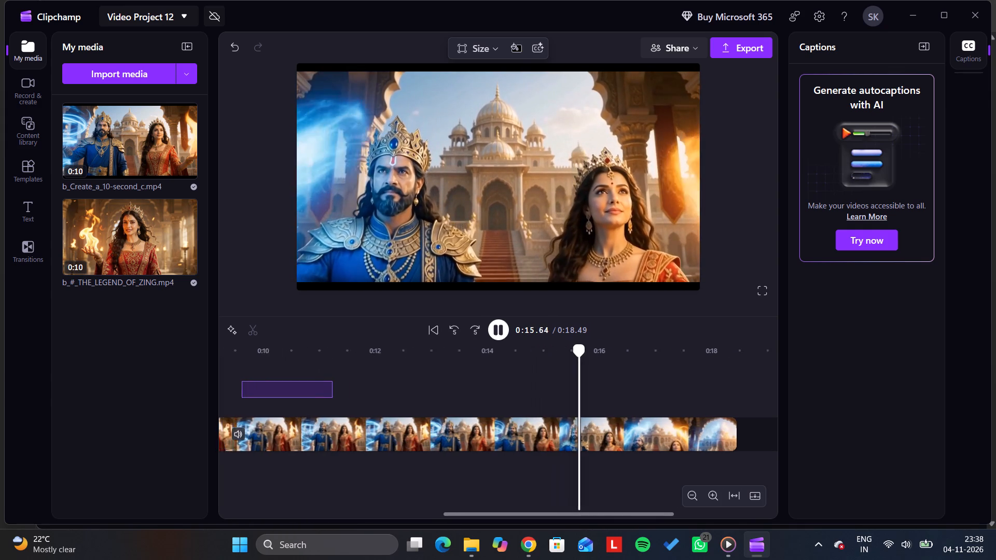
pyautogui.moveTo(237, 398); pyautogui.dragTo(220, 404)
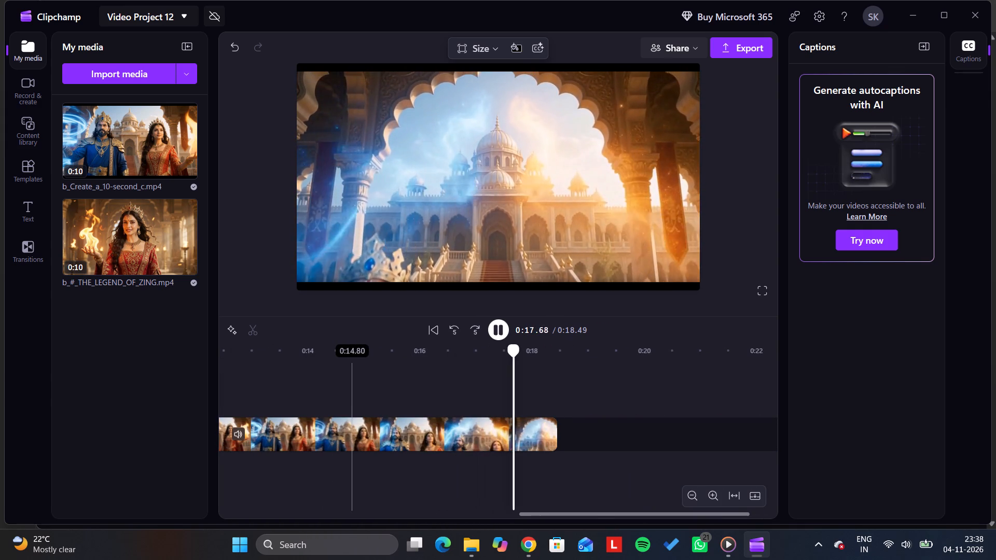
# Remove the gap between the first clip and the second clip on the timeline.
pyautogui.moveTo(335, 373); pyautogui.dragTo(219, 387)
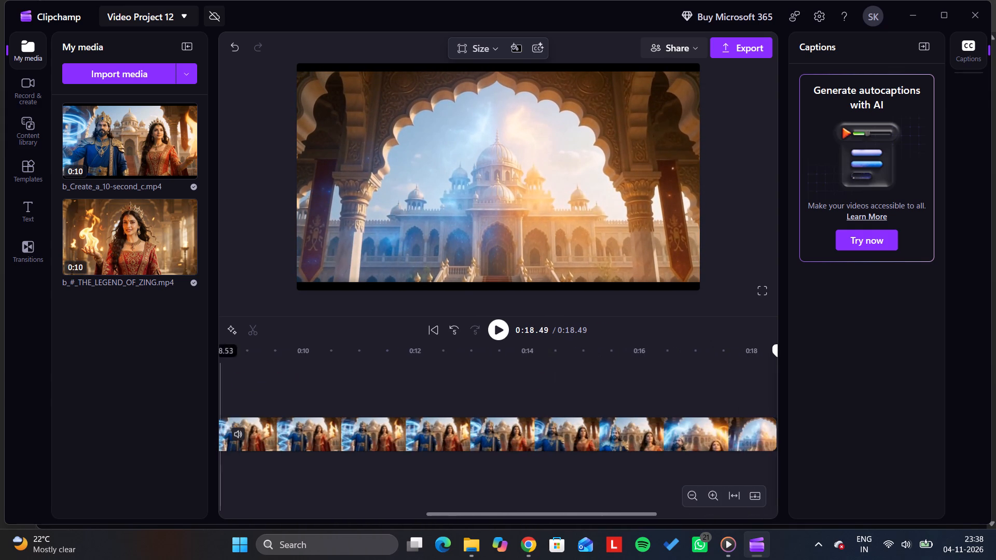
pyautogui.moveTo(343, 376); pyautogui.dragTo(227, 386)
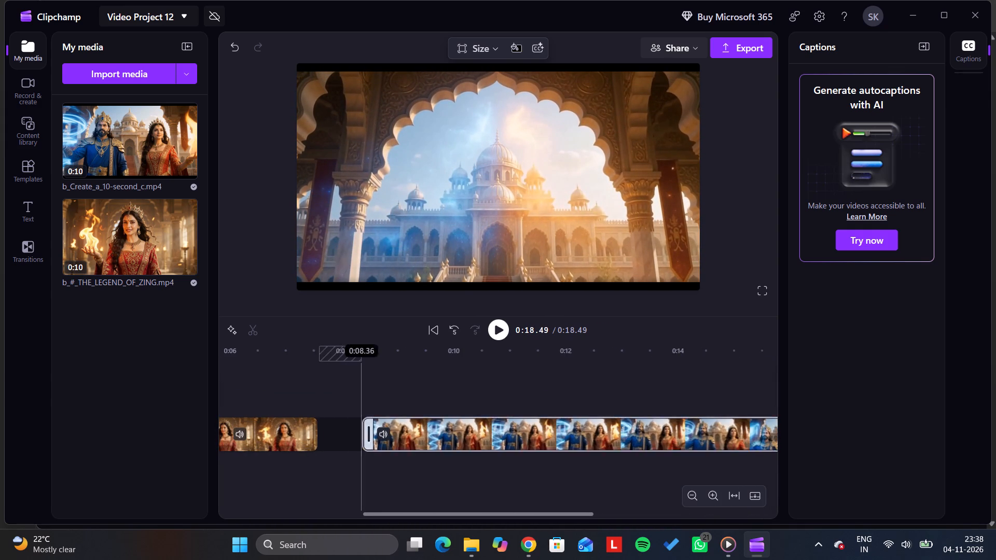
pyautogui.click(328, 440)
pyautogui.click(342, 437)
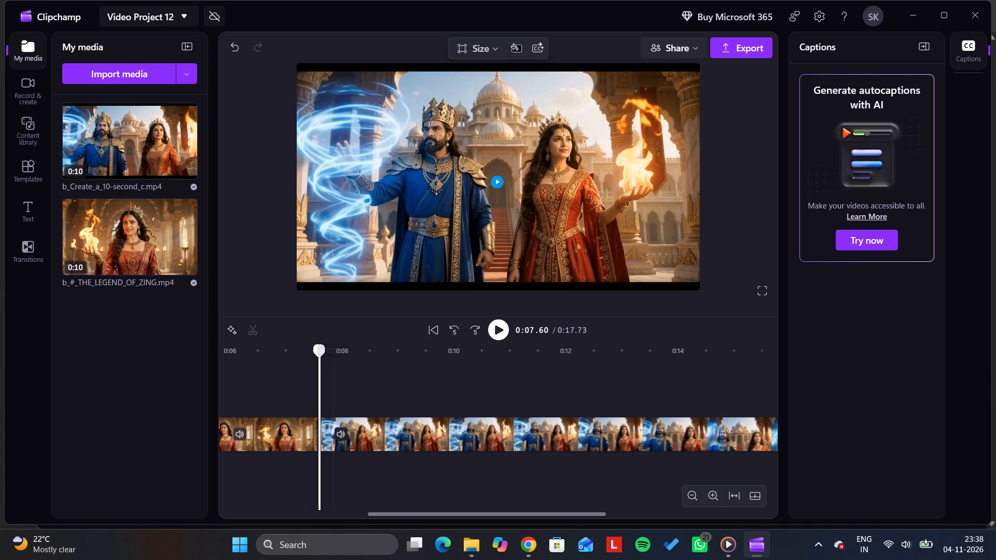
# Play back the join between the first and second clips several times, starting just before it.
pyautogui.click(272, 382)
pyautogui.click(504, 324)
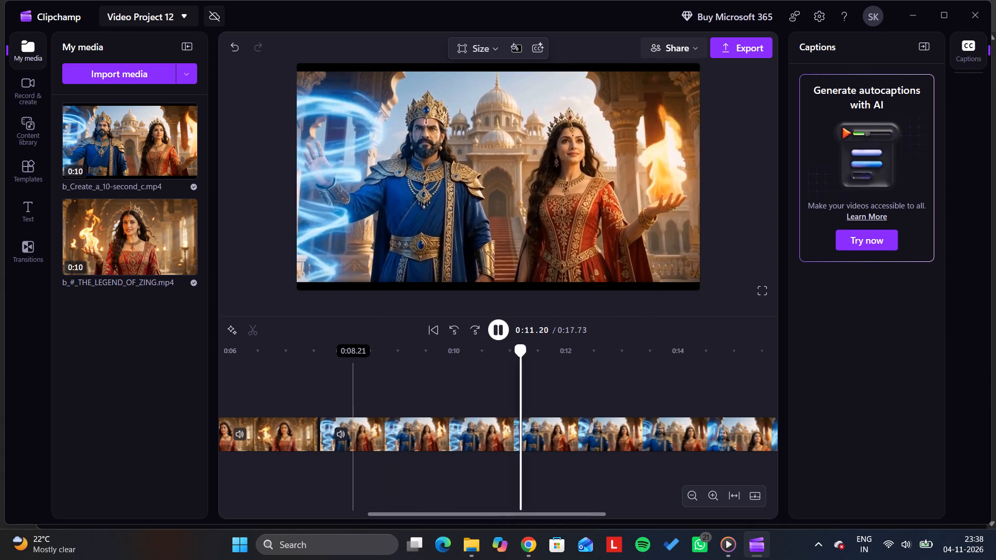
pyautogui.click(320, 375)
pyautogui.click(496, 331)
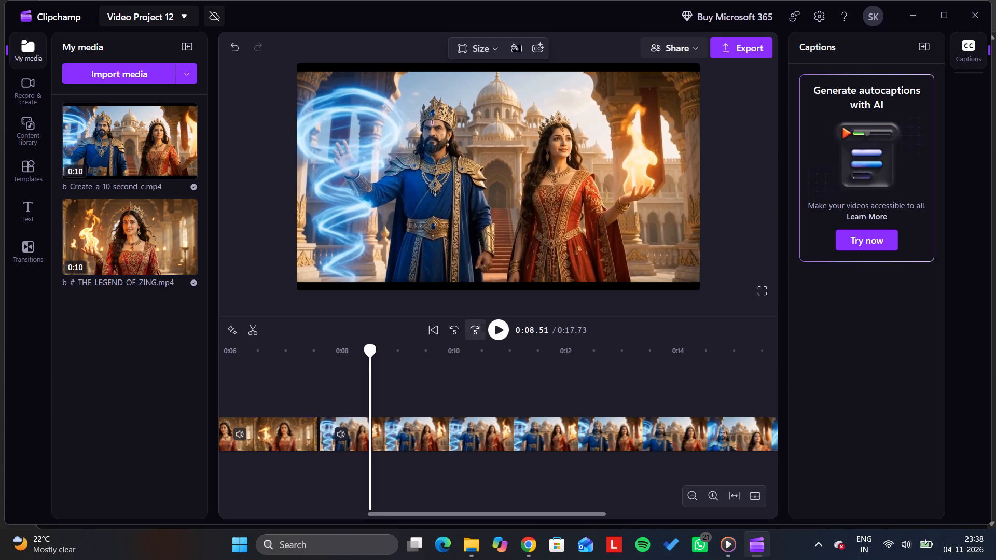
pyautogui.click(309, 384)
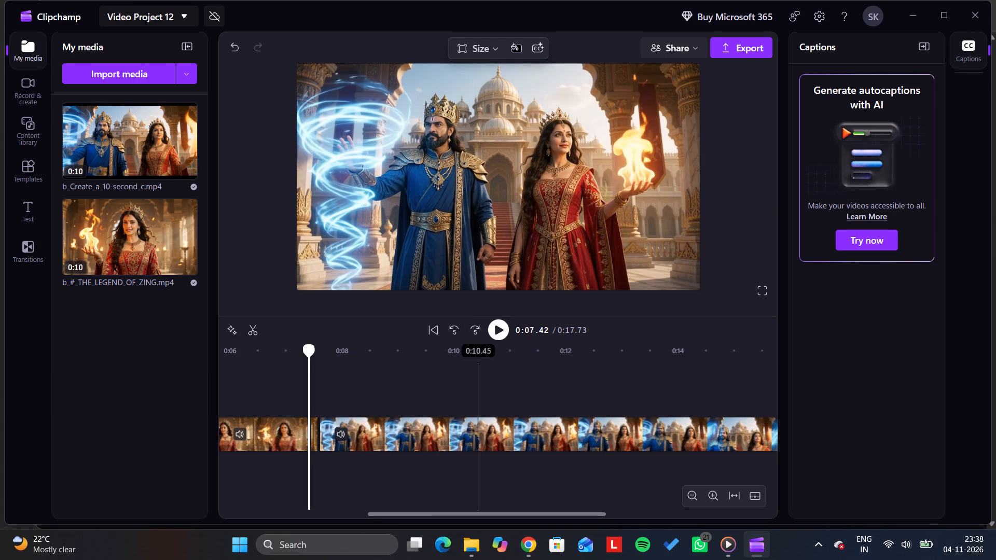
pyautogui.doubleClick(495, 334)
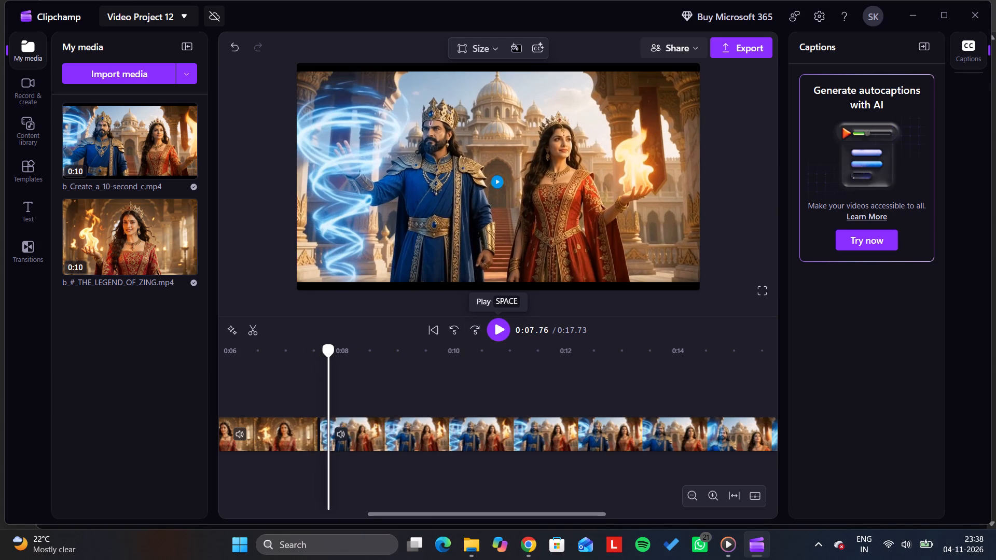
pyautogui.click(292, 386)
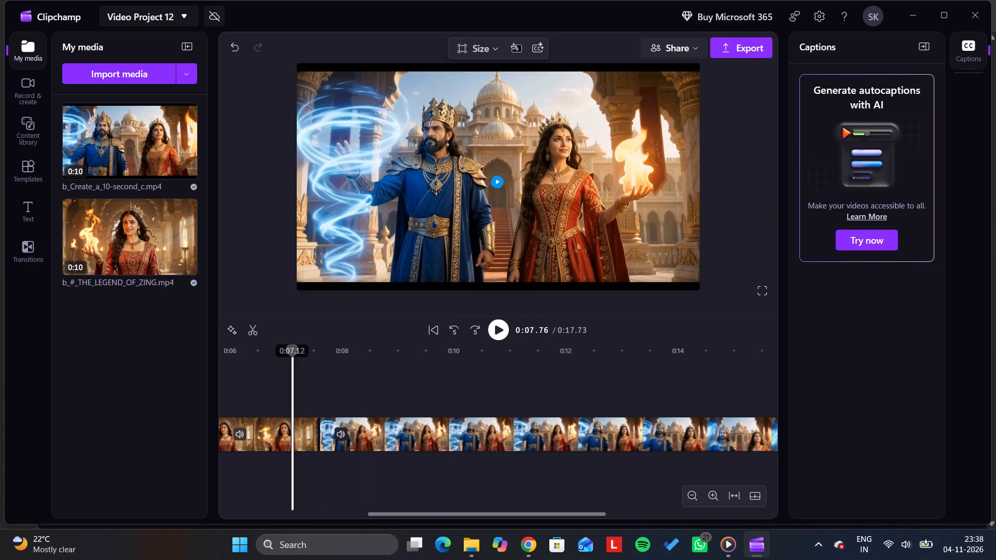
# Split the first clip near its end, at 0:07.52.
pyautogui.click(297, 430)
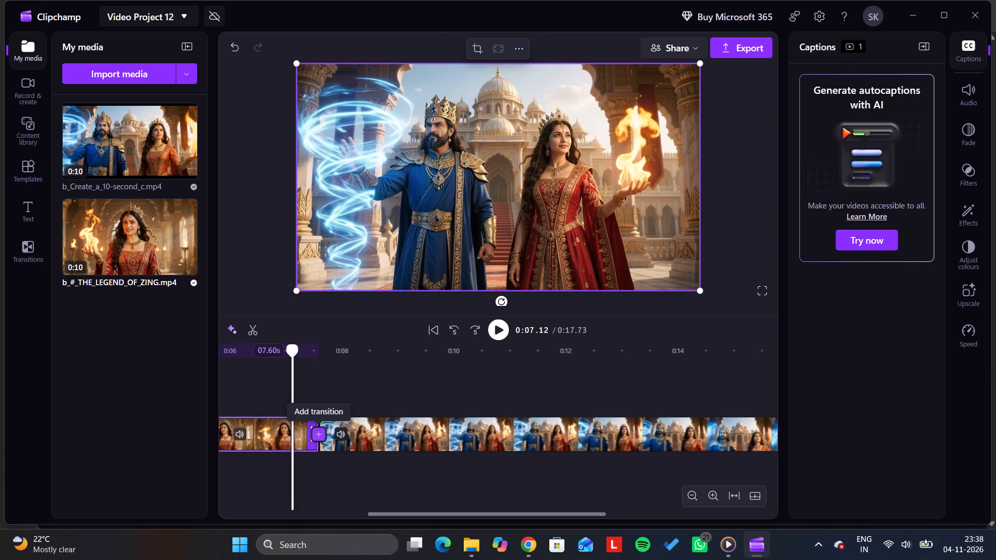
pyautogui.click(314, 393)
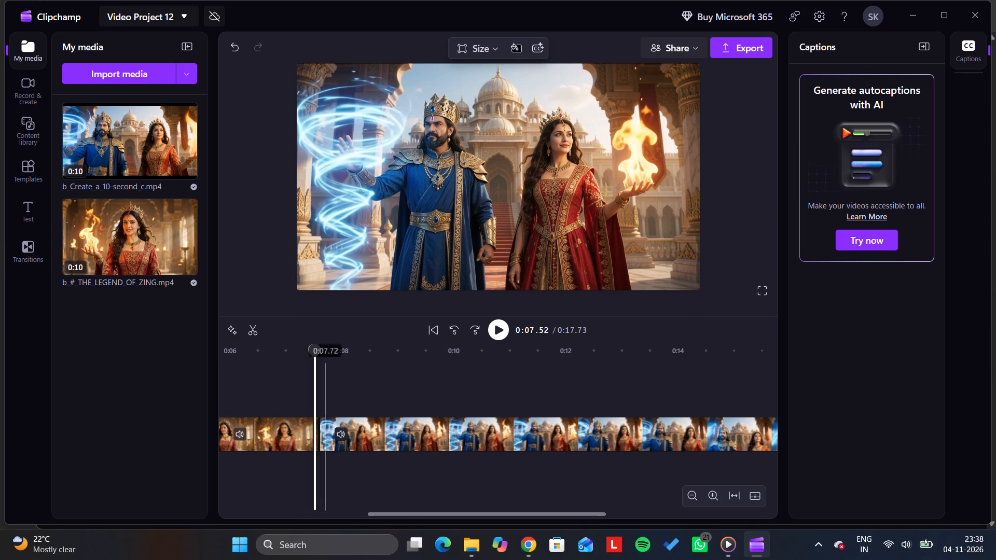
pyautogui.click(273, 427)
pyautogui.click(257, 338)
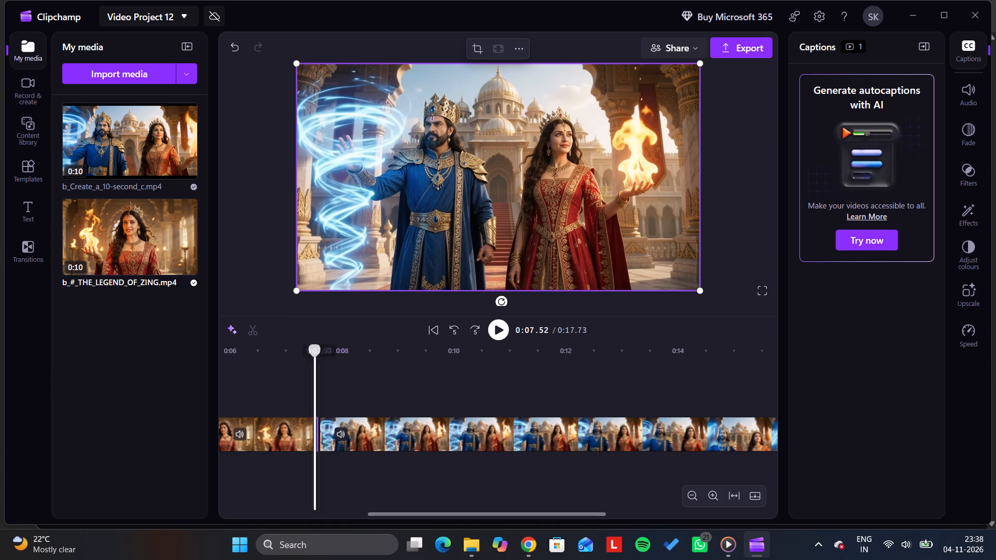
pyautogui.click(255, 327)
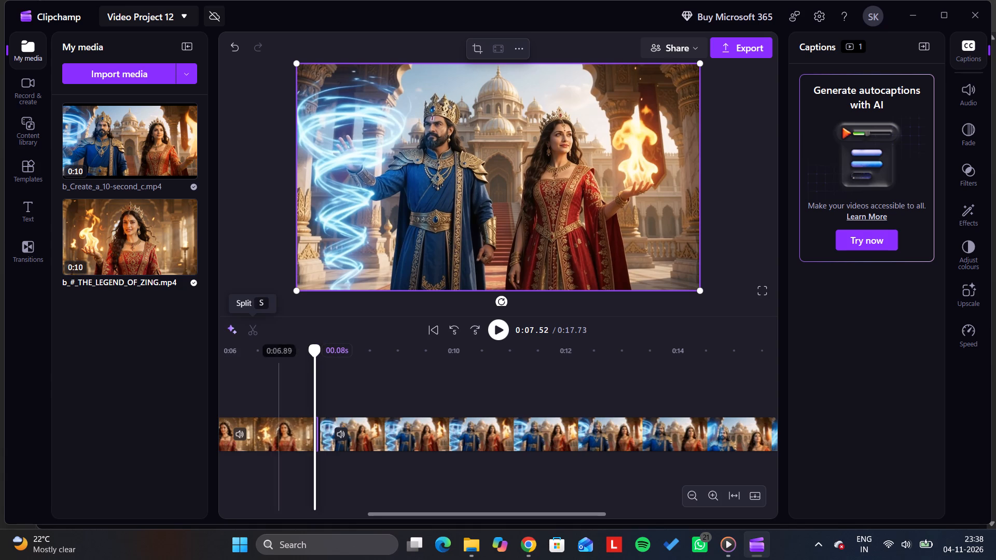
# Play back the join from about 0:07.27 and position the playhead at the start of the second clip.
pyautogui.click(337, 397)
pyautogui.click(300, 386)
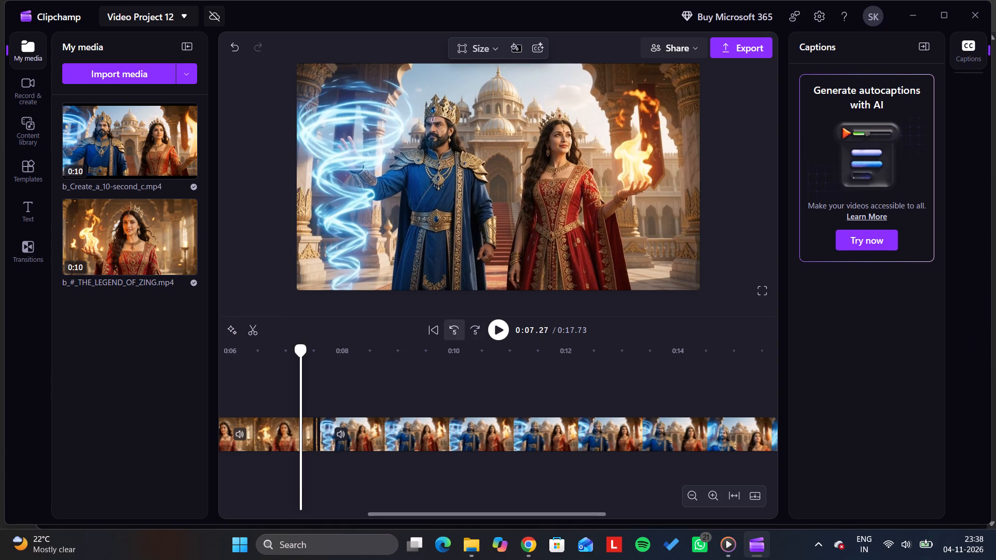
pyautogui.click(493, 326)
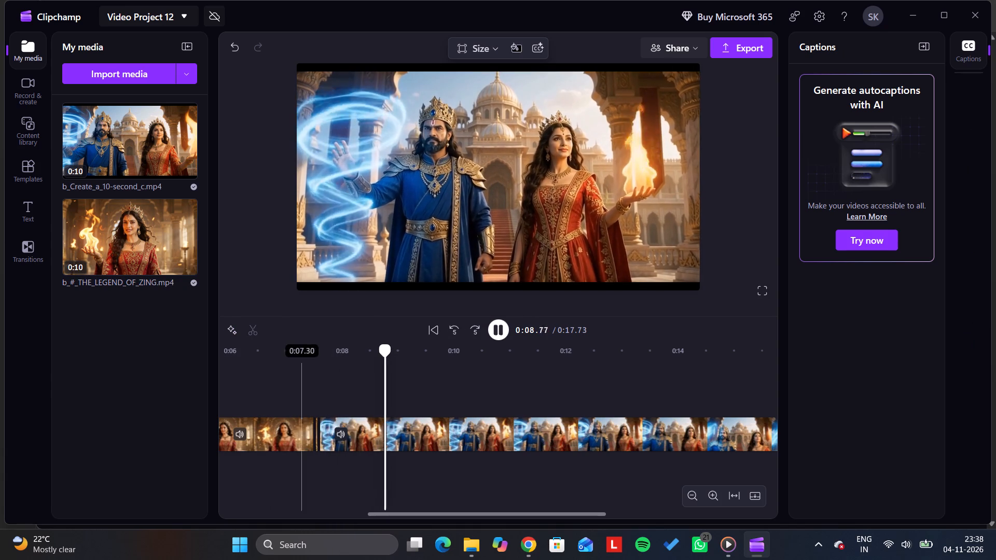
pyautogui.click(282, 373)
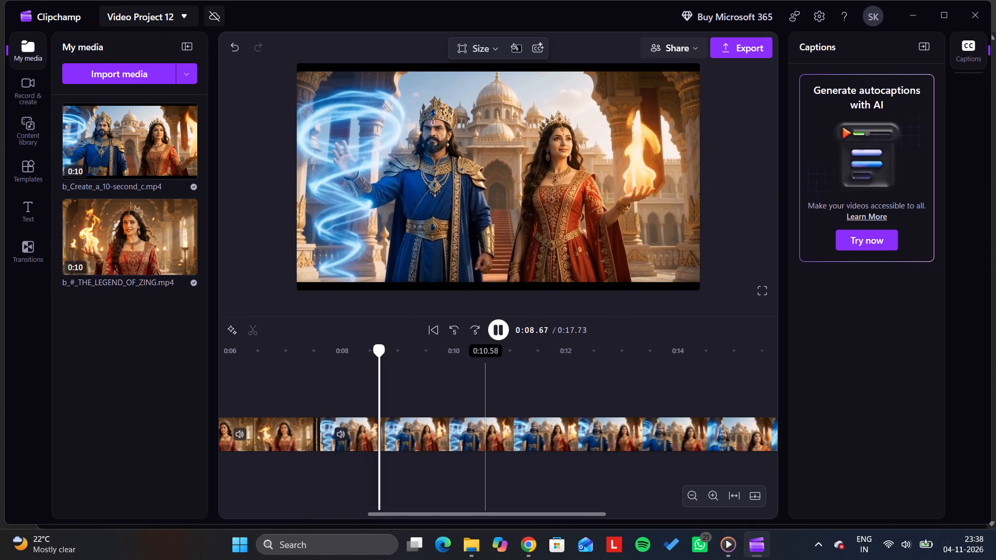
pyautogui.click(497, 335)
pyautogui.click(311, 389)
pyautogui.click(321, 390)
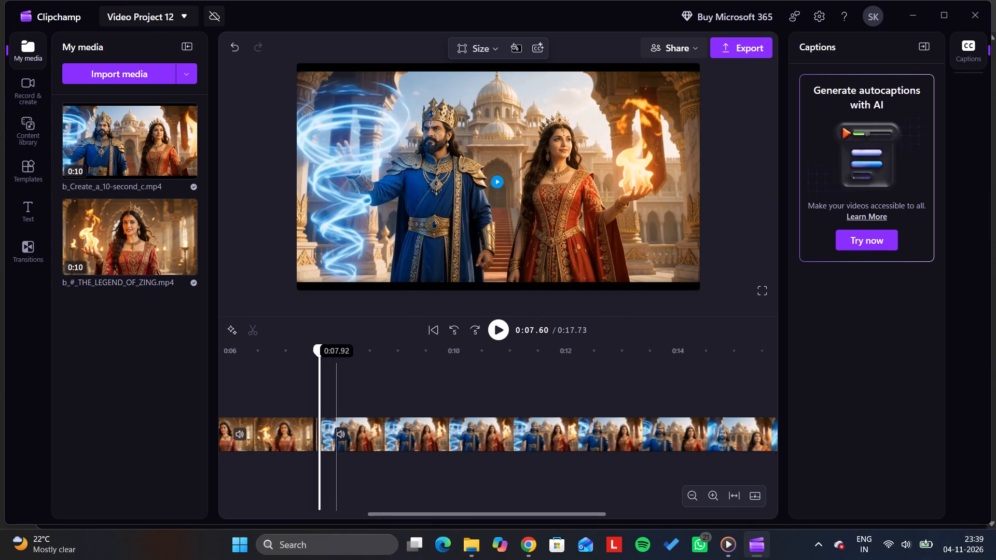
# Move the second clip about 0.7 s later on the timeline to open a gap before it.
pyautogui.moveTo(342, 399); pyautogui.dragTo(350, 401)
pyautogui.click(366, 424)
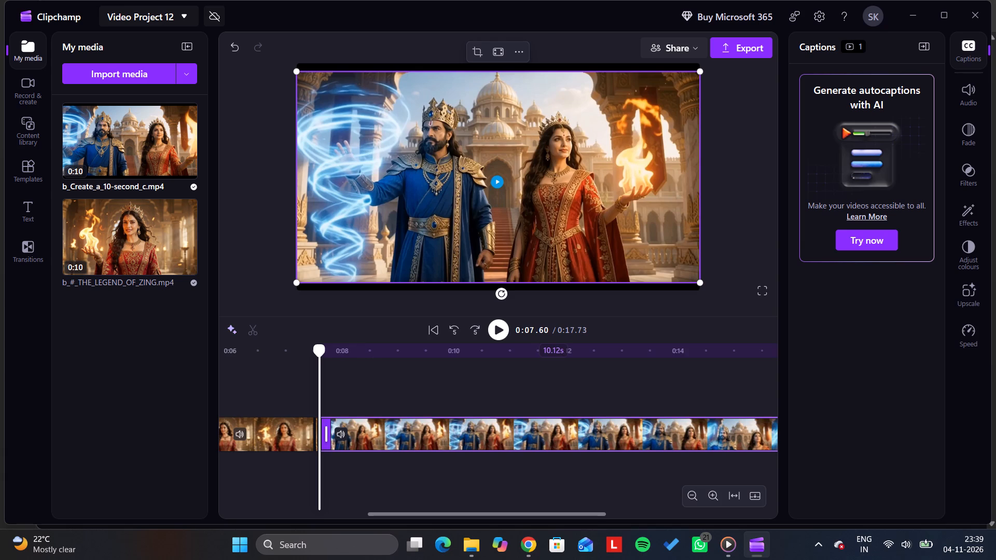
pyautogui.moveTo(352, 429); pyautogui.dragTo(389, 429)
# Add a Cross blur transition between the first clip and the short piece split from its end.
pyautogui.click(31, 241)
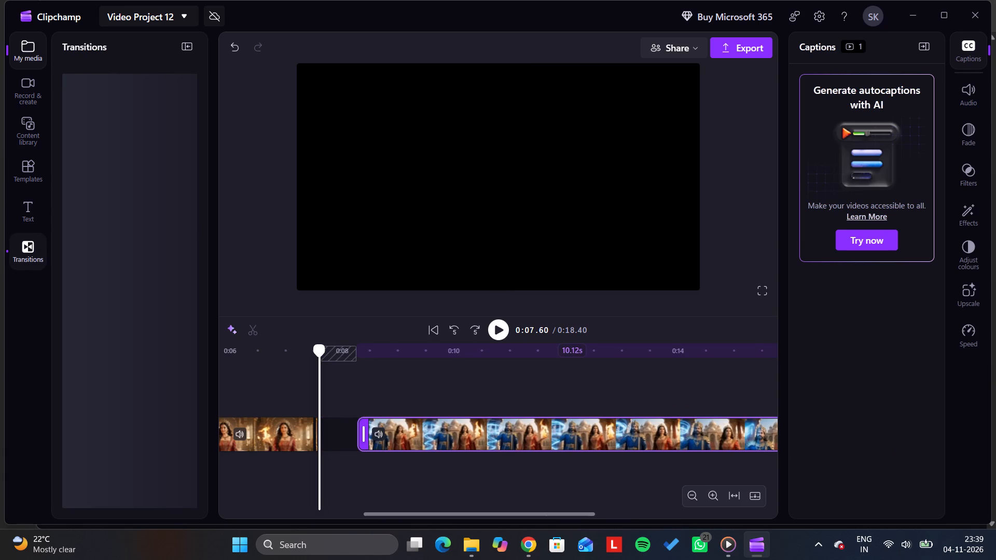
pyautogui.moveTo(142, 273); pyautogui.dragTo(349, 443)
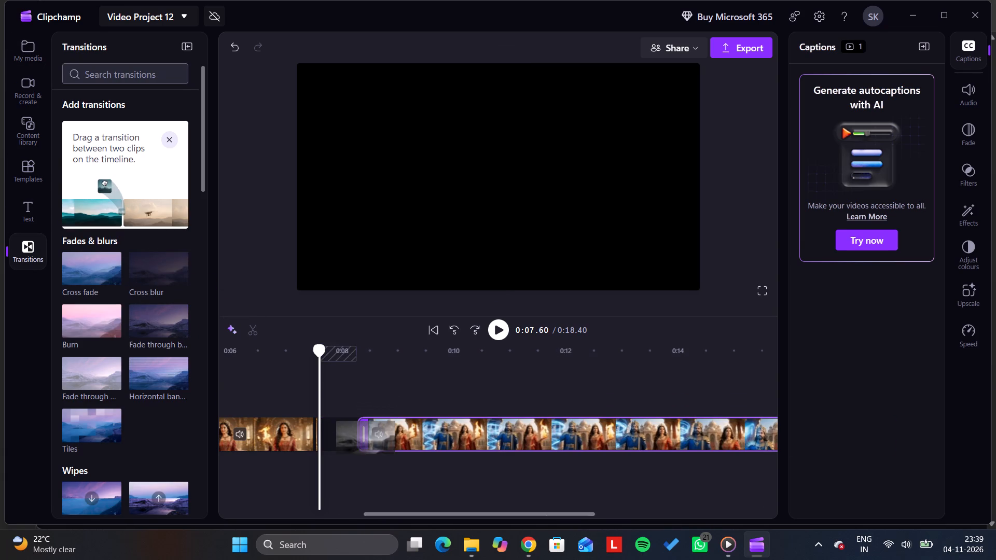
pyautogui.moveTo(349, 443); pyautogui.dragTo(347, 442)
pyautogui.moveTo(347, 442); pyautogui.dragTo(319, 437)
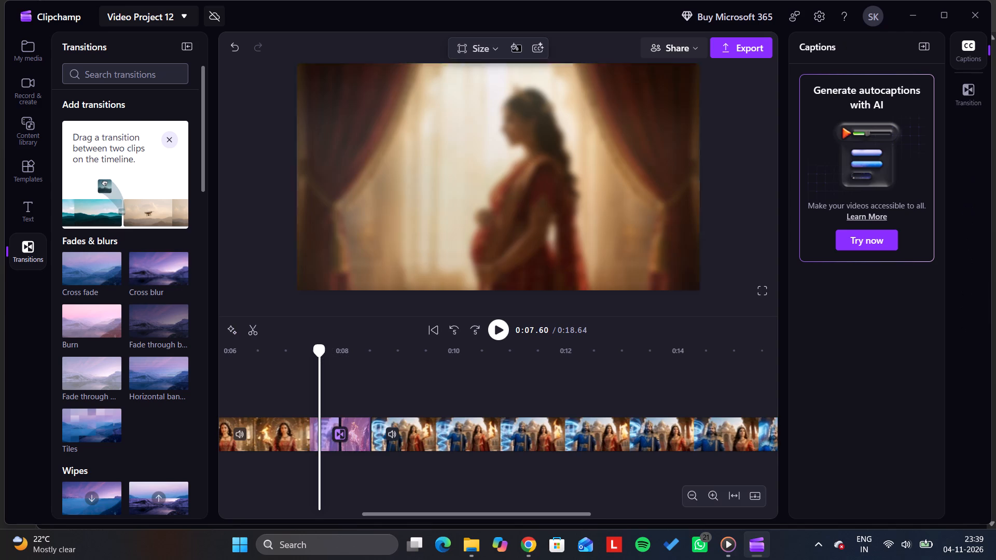
# Play back the Cross blur transition from about 0:06.71.
pyautogui.click(269, 371)
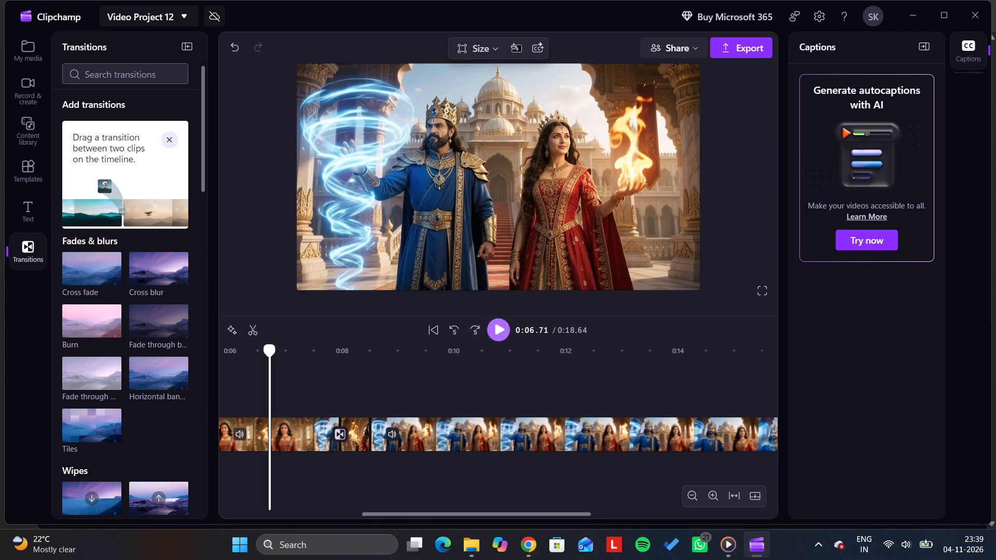
pyautogui.click(490, 331)
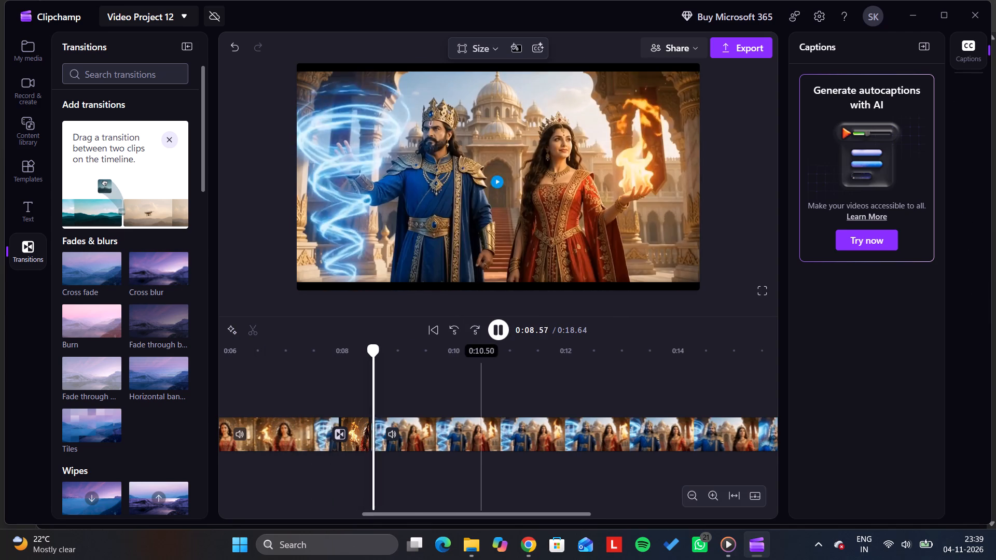
# Trim the end of the first clip to a duration of 7.64 s.
pyautogui.moveTo(334, 424); pyautogui.dragTo(324, 424)
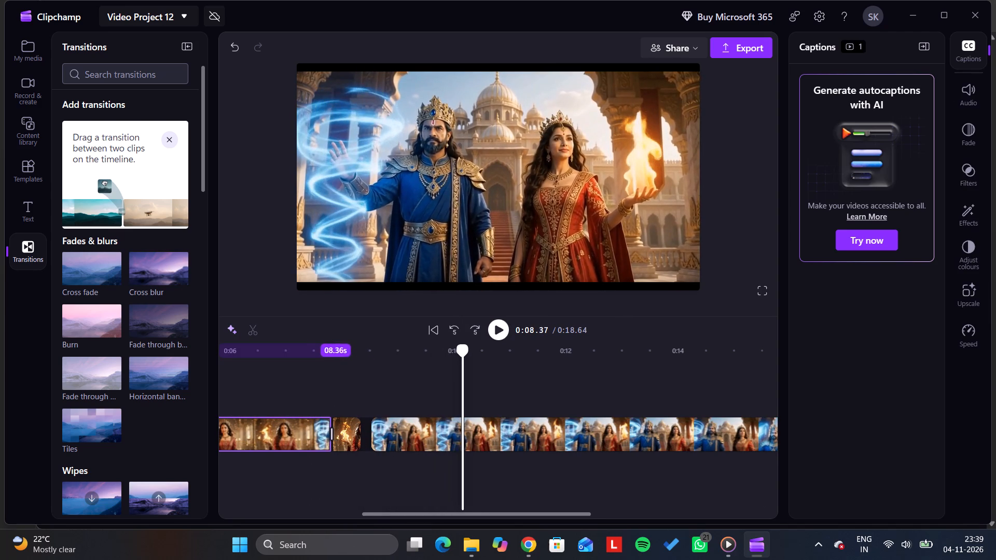
pyautogui.moveTo(324, 424); pyautogui.dragTo(315, 425)
# Delete the short leftover piece after the first clip and close the gap before the second clip.
pyautogui.click(328, 426)
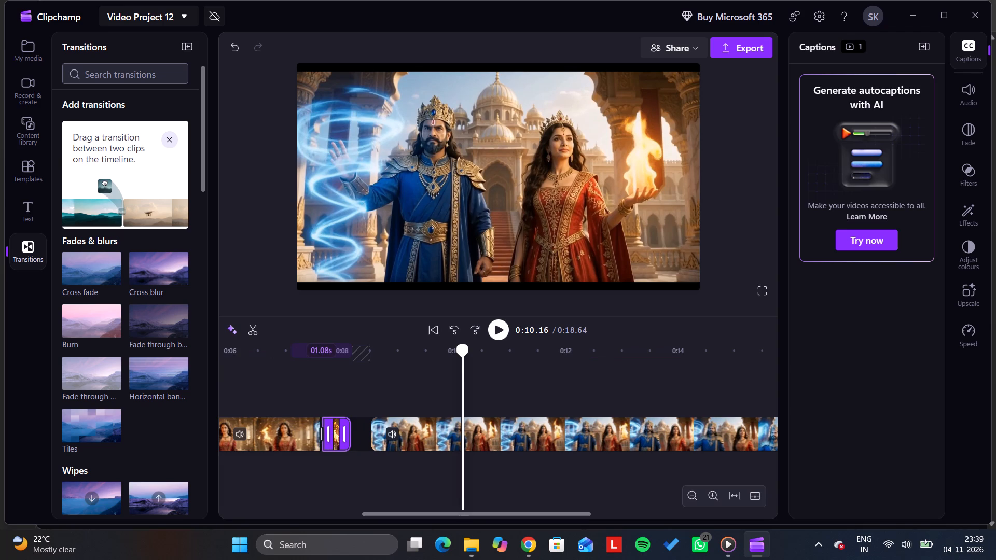
pyautogui.press('Delete')
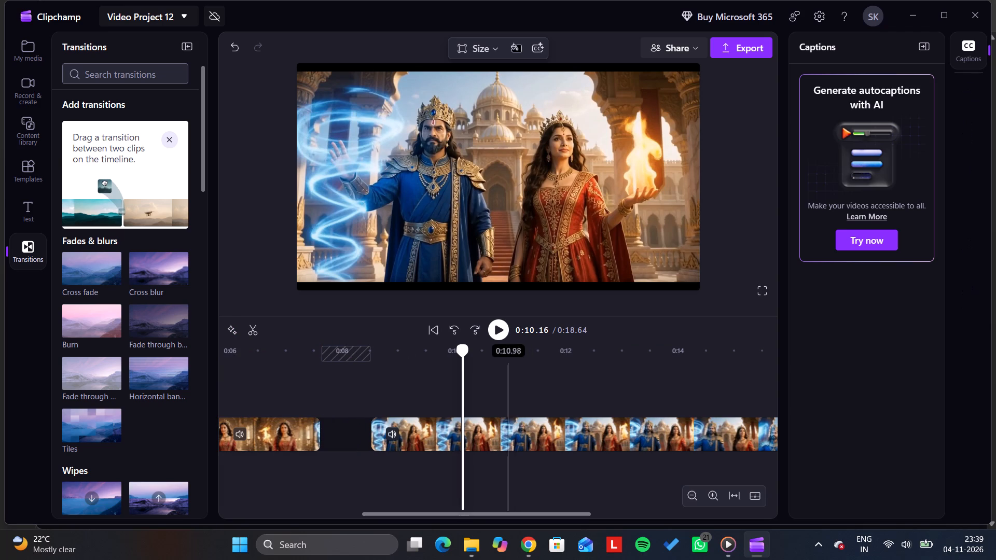
pyautogui.click(349, 435)
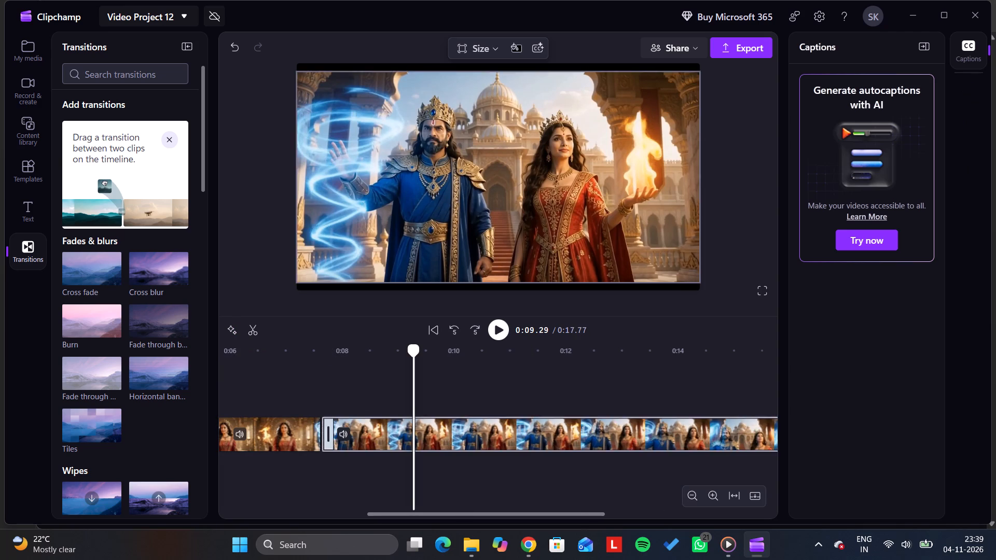
# Play back the rejoined clips across the cut and return the playhead to 0:06.35.
pyautogui.click(294, 402)
pyautogui.click(497, 325)
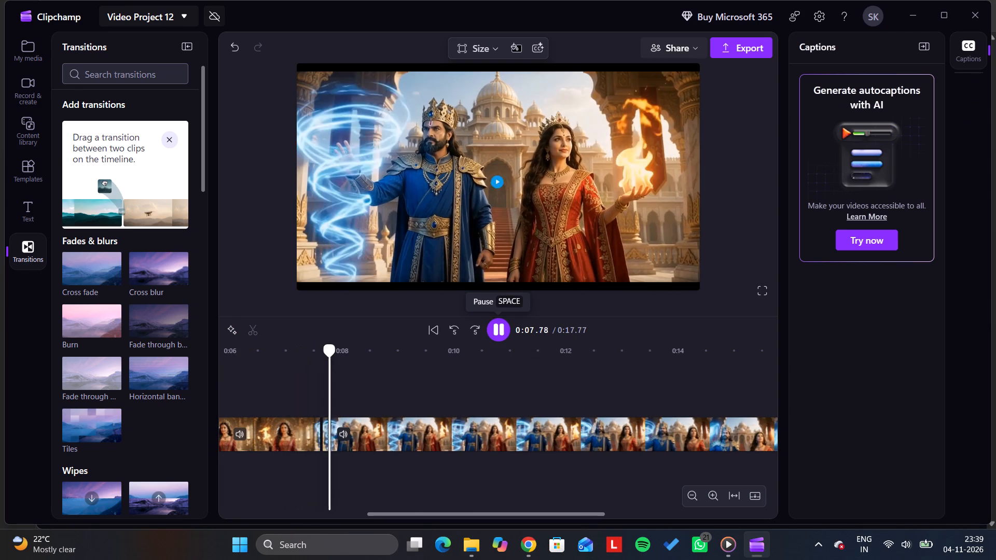
pyautogui.click(310, 381)
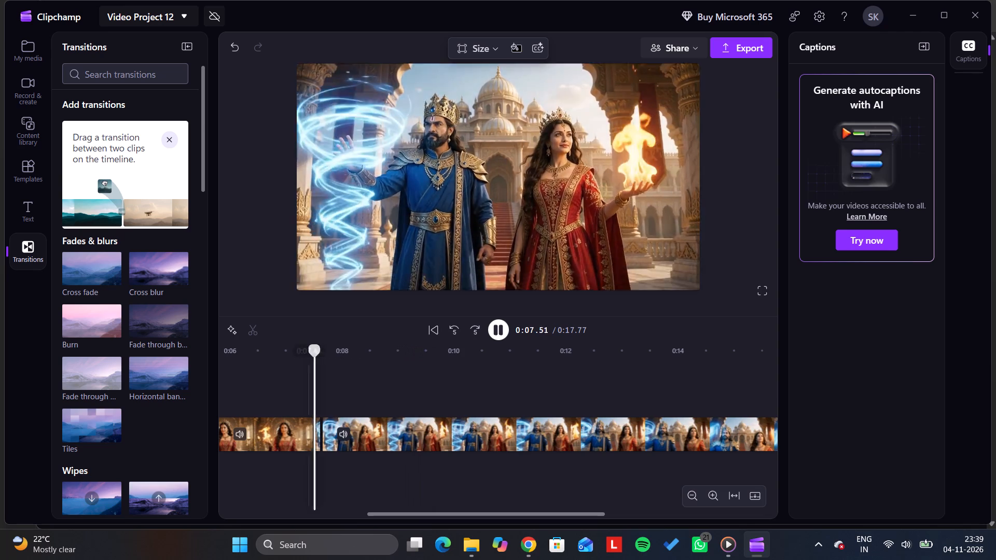
pyautogui.click(497, 332)
pyautogui.click(249, 410)
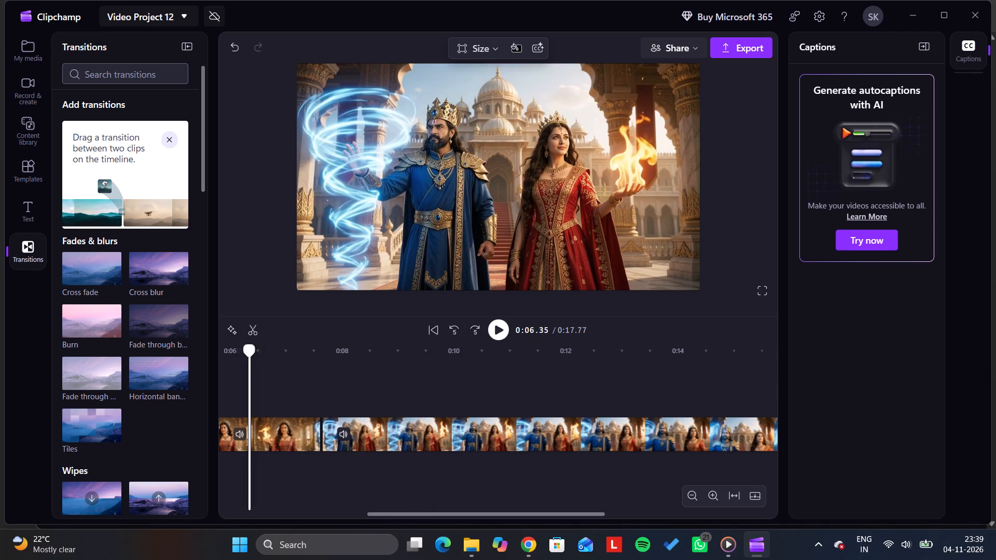
# Look through the first clip's colour, audio, fade, filter, effect, upscale, speed and caption settings.
pyautogui.click(278, 440)
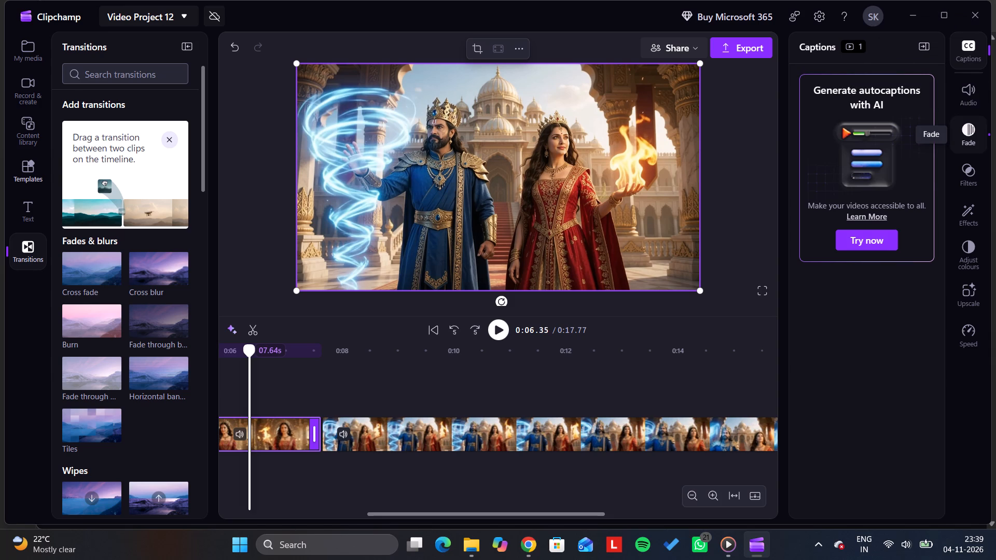
pyautogui.click(971, 244)
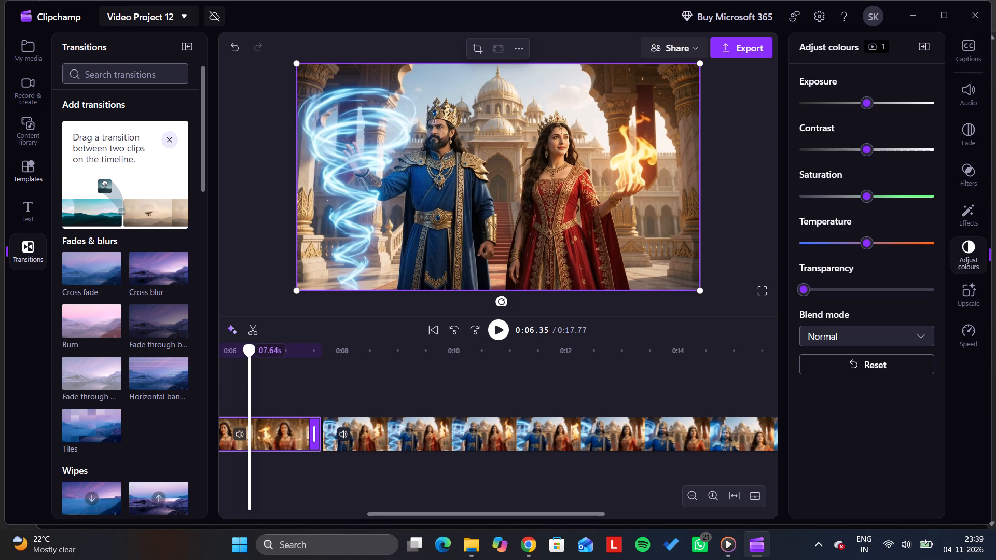
pyautogui.click(971, 85)
pyautogui.click(967, 135)
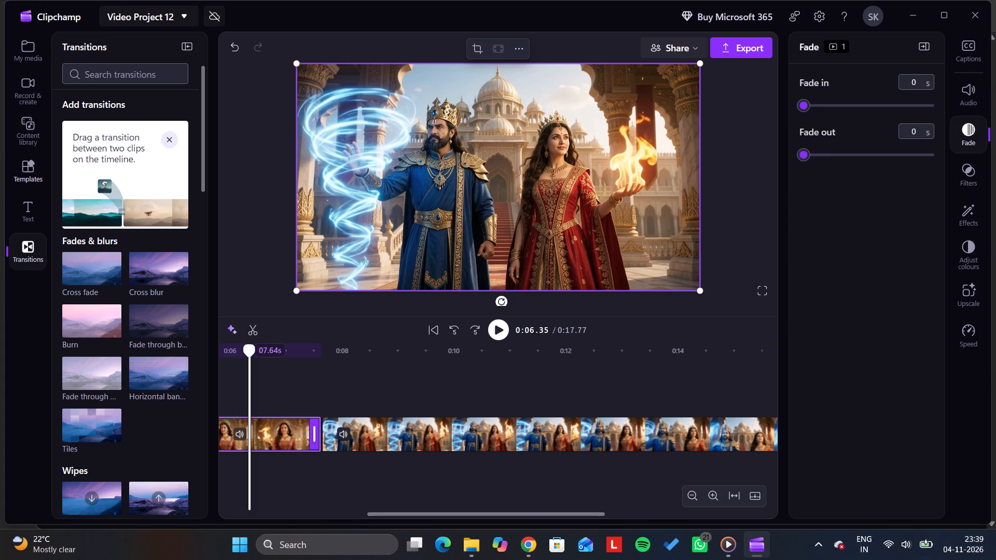
pyautogui.click(971, 163)
pyautogui.click(974, 195)
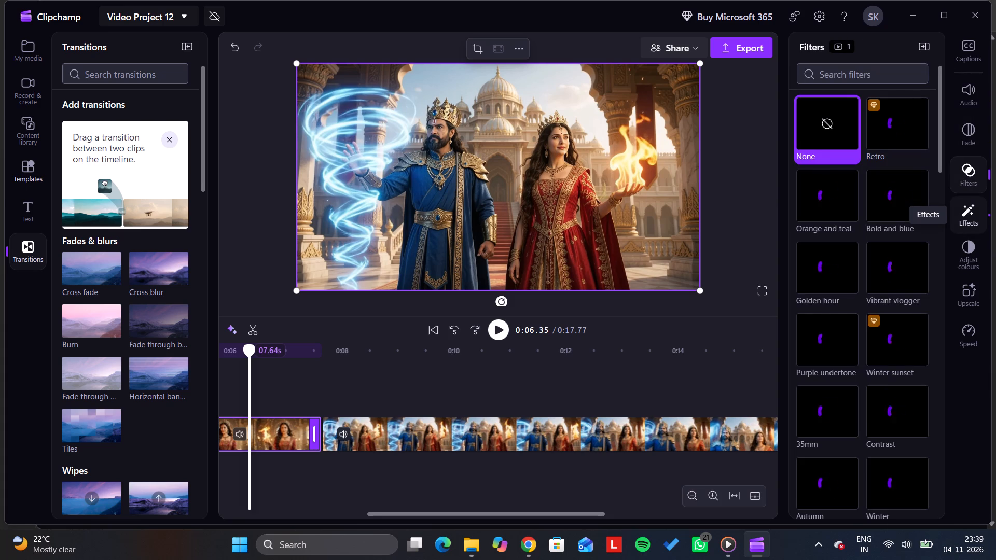
pyautogui.click(970, 283)
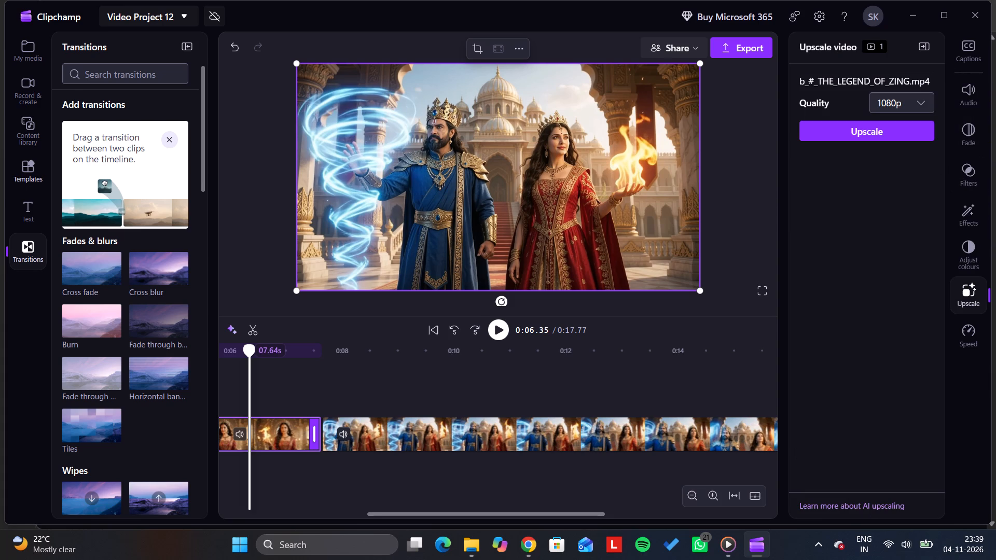
pyautogui.click(966, 311)
pyautogui.click(974, 323)
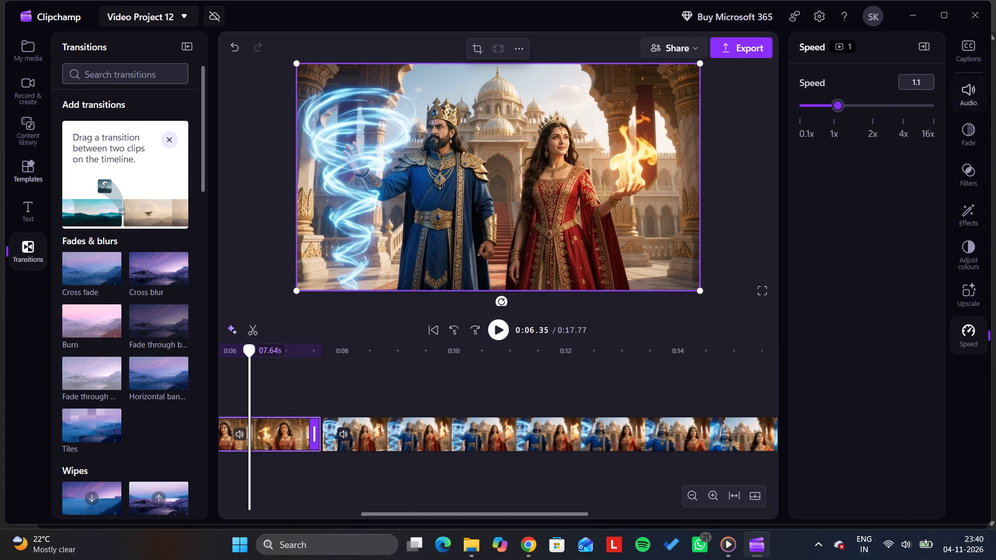
pyautogui.click(965, 97)
pyautogui.click(962, 44)
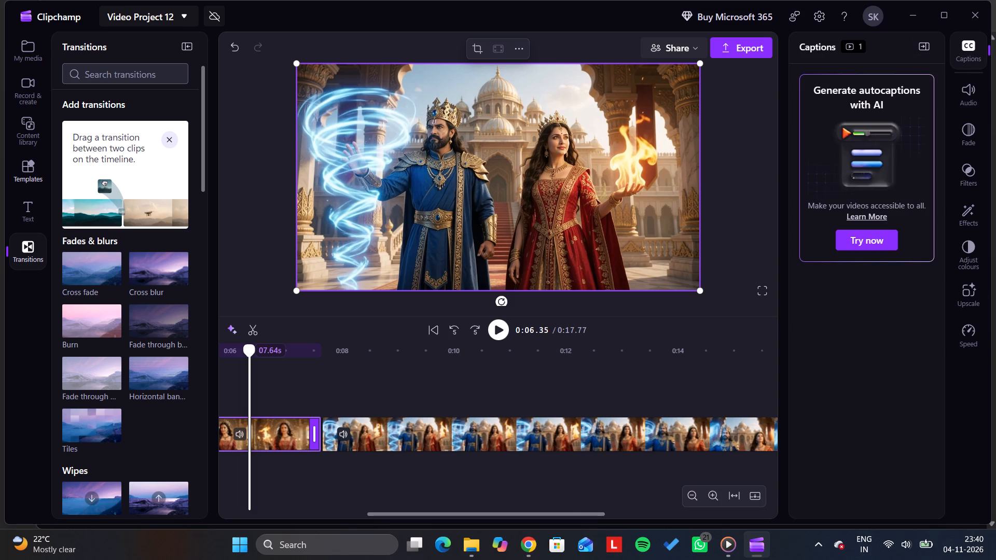
pyautogui.click(274, 439)
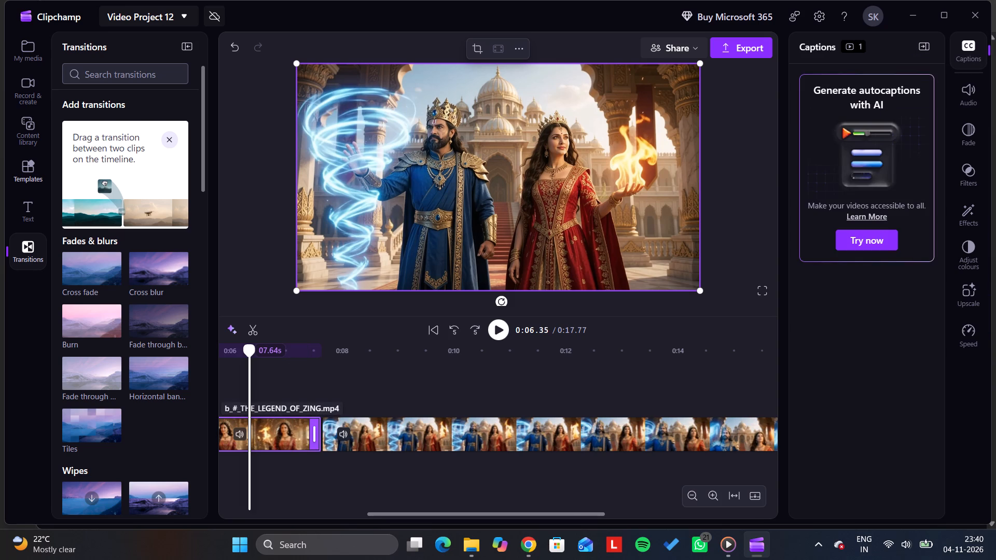
# Play back the video from 0:06.35 across the cut into the second clip and pause at 0:11.96.
pyautogui.click(313, 438)
pyautogui.click(313, 438)
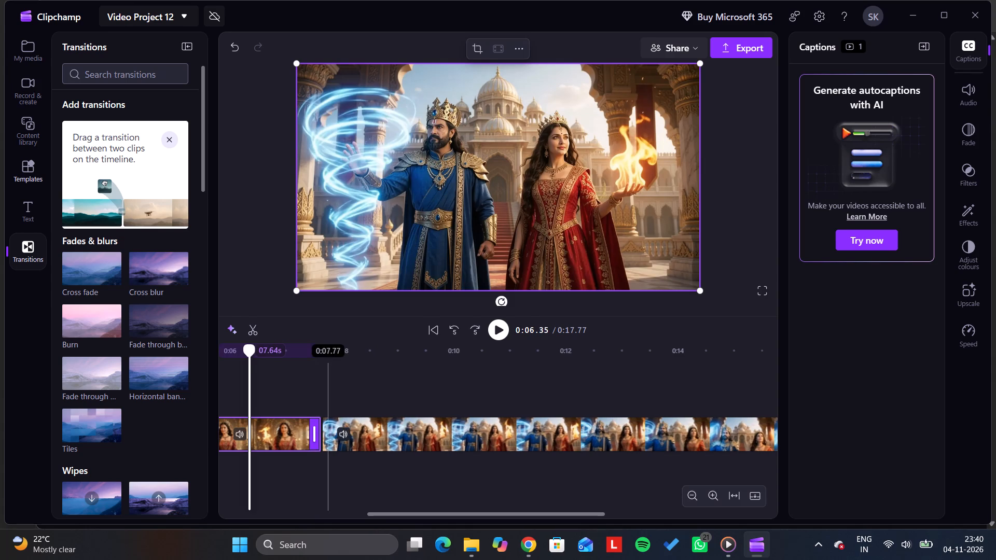
pyautogui.click(302, 383)
pyautogui.click(506, 335)
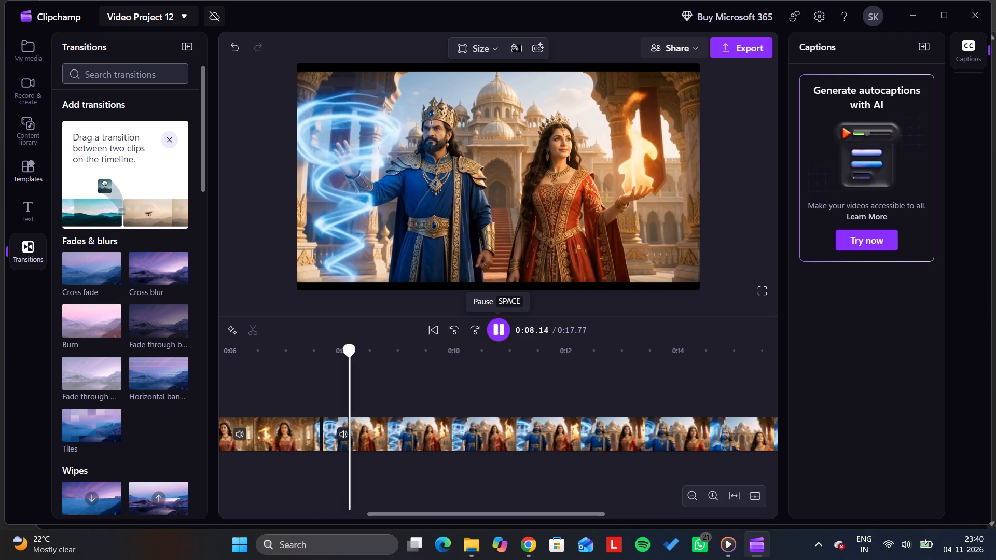
pyautogui.click(297, 393)
pyautogui.click(283, 391)
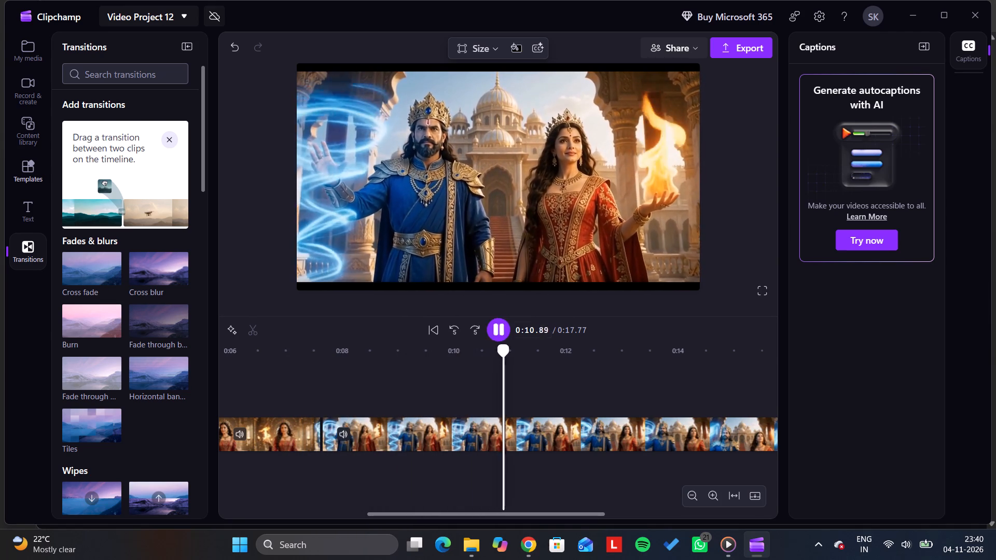
pyautogui.click(504, 337)
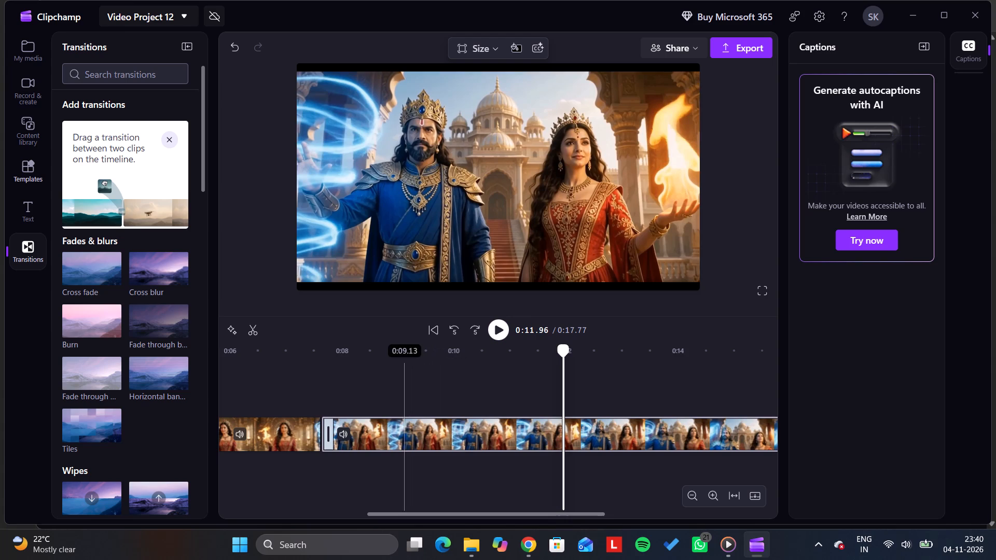
# Shift the second clip later to open a gap of about 0.6 s after the first clip, with the playhead at 0:07.80 inside it.
pyautogui.click(392, 427)
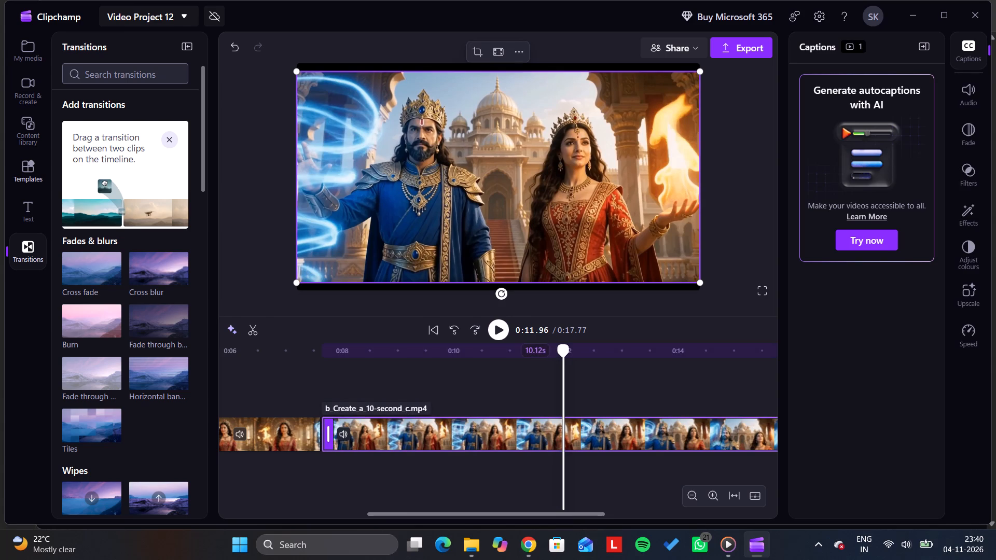
pyautogui.moveTo(392, 427); pyautogui.dragTo(425, 424)
pyautogui.click(330, 429)
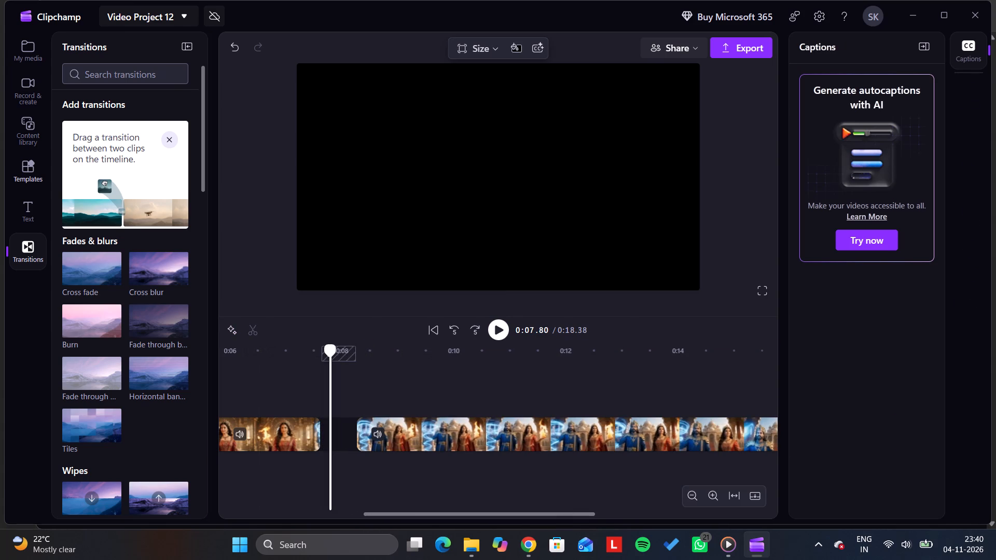
# Switch to the Downloads folder in File Explorer.
pyautogui.click(464, 544)
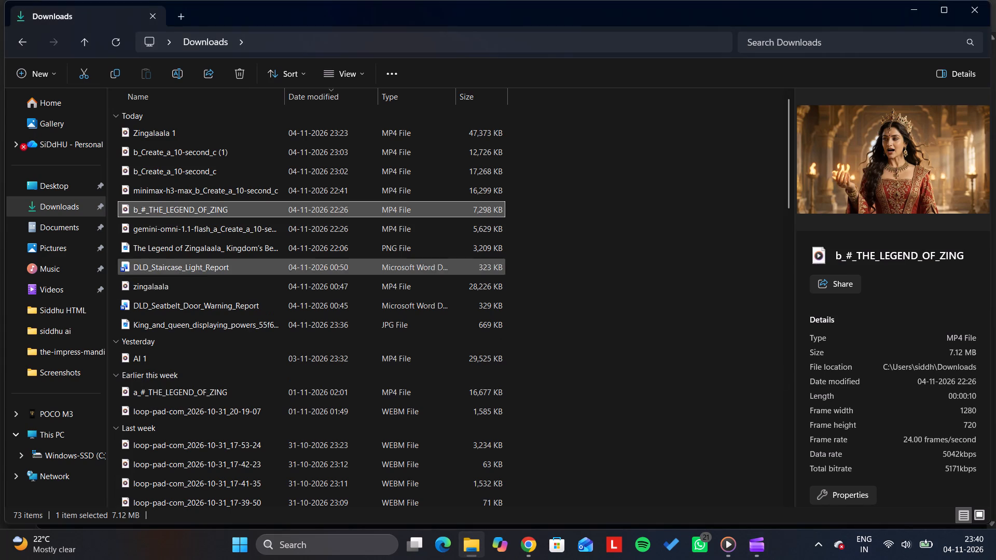
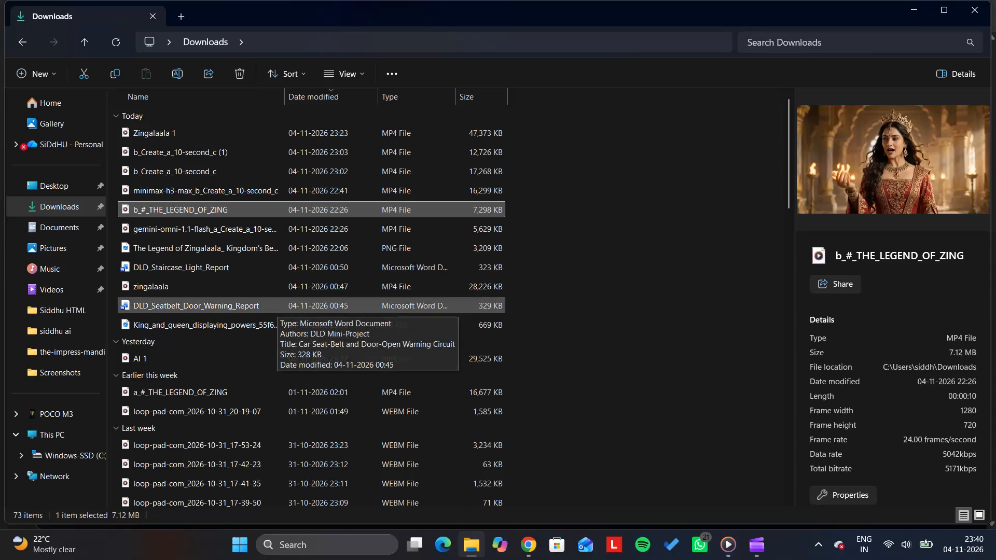
# Look through the video files in Downloads and open gemini-omni-1.1-flash_a_Create_a_10-second_c in Media Player.
pyautogui.click(204, 361)
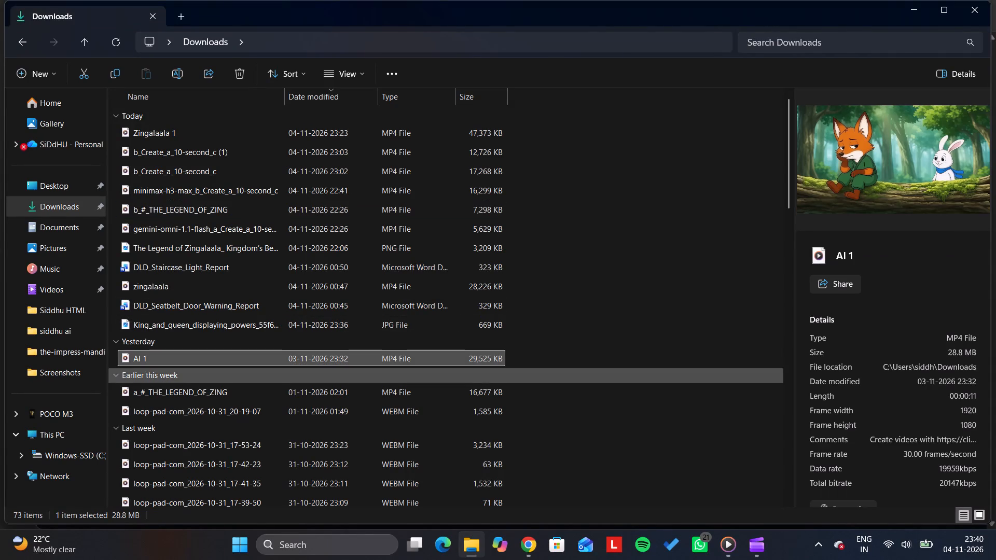
pyautogui.click(255, 384)
pyautogui.click(299, 307)
pyautogui.click(316, 268)
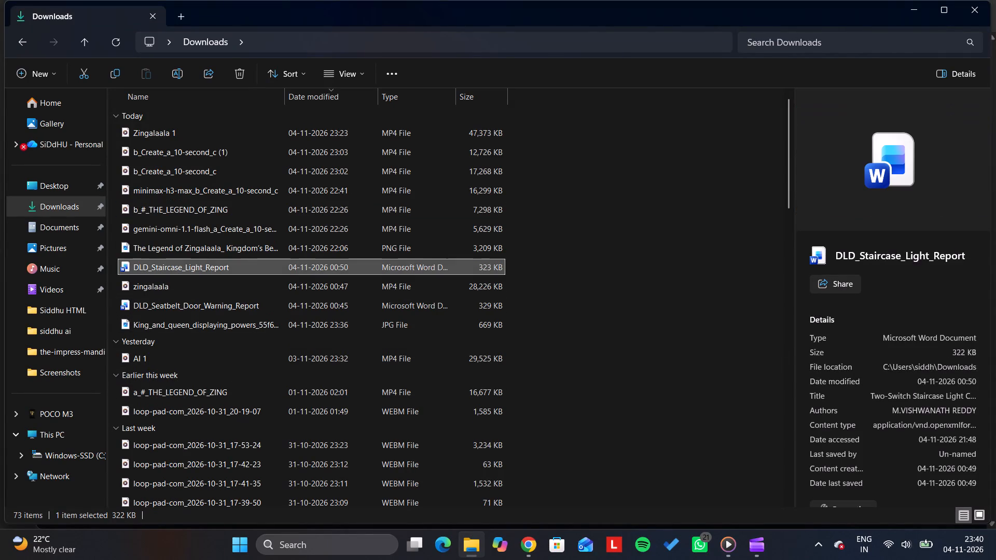
pyautogui.click(330, 238)
pyautogui.click(340, 198)
pyautogui.click(325, 223)
pyautogui.click(326, 212)
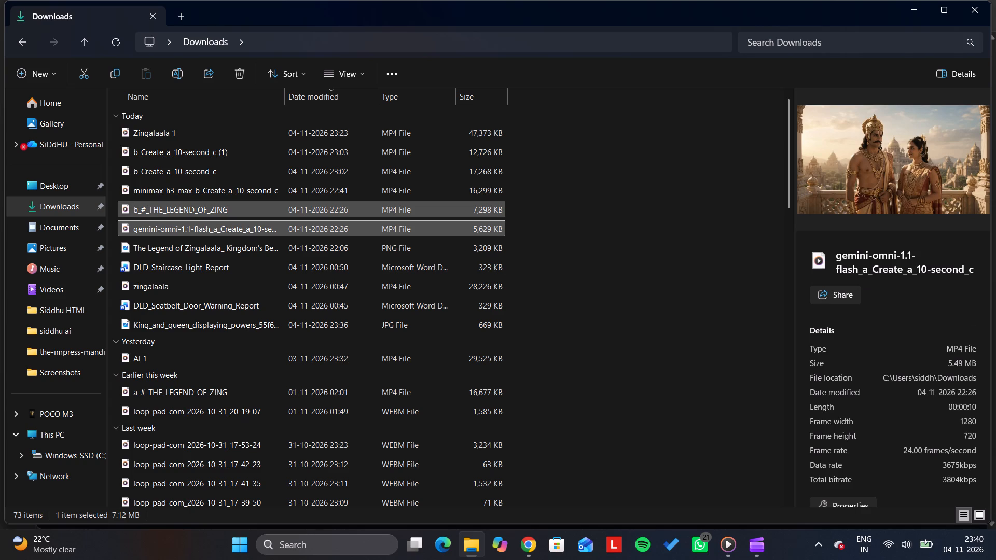
pyautogui.doubleClick(319, 231)
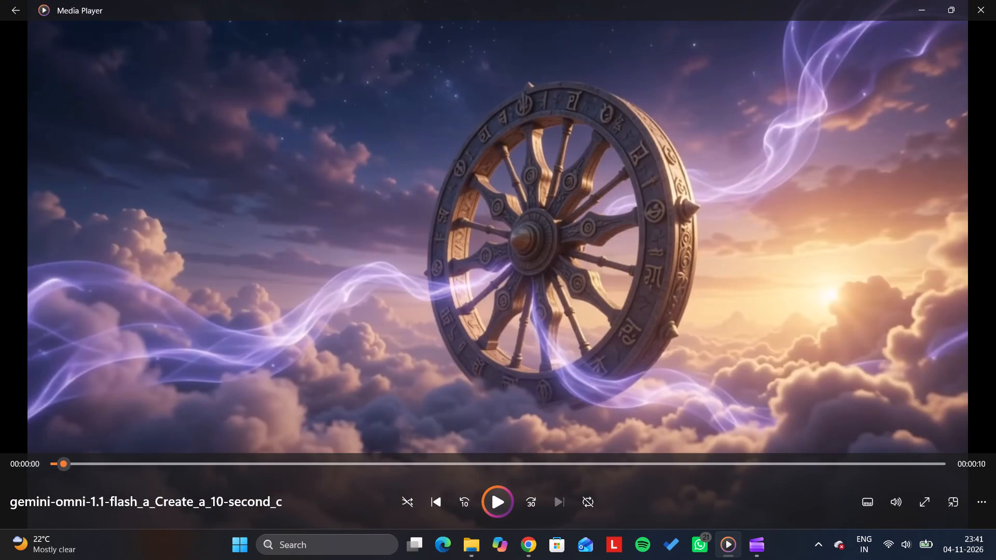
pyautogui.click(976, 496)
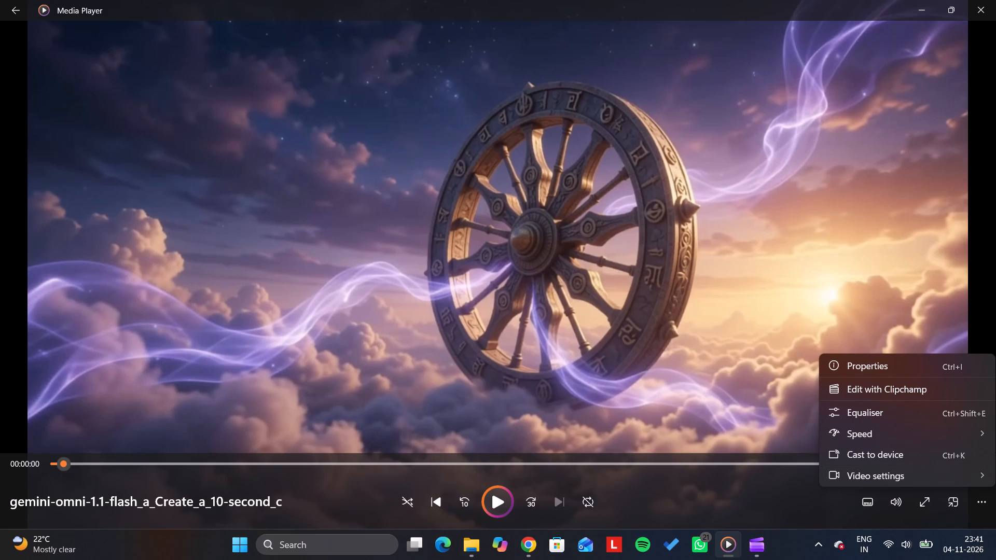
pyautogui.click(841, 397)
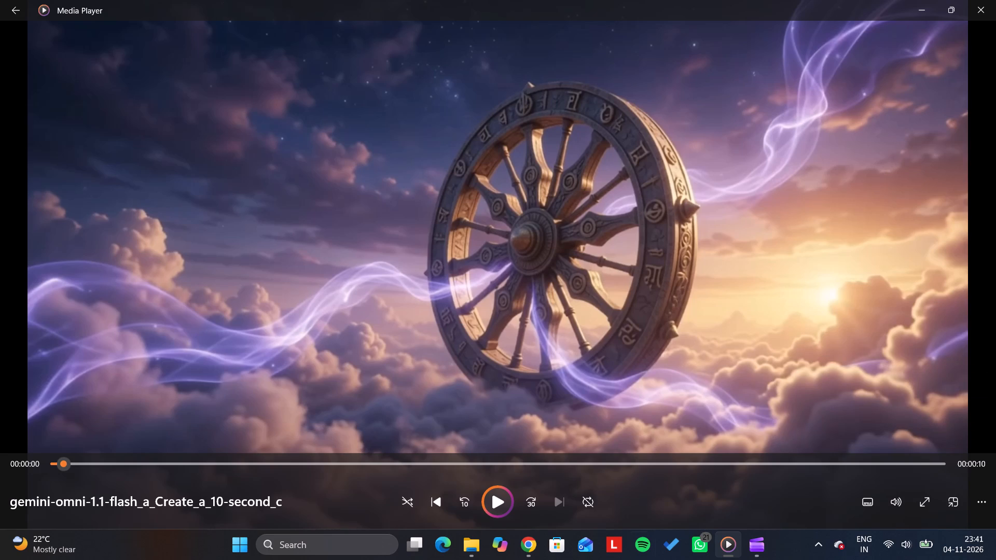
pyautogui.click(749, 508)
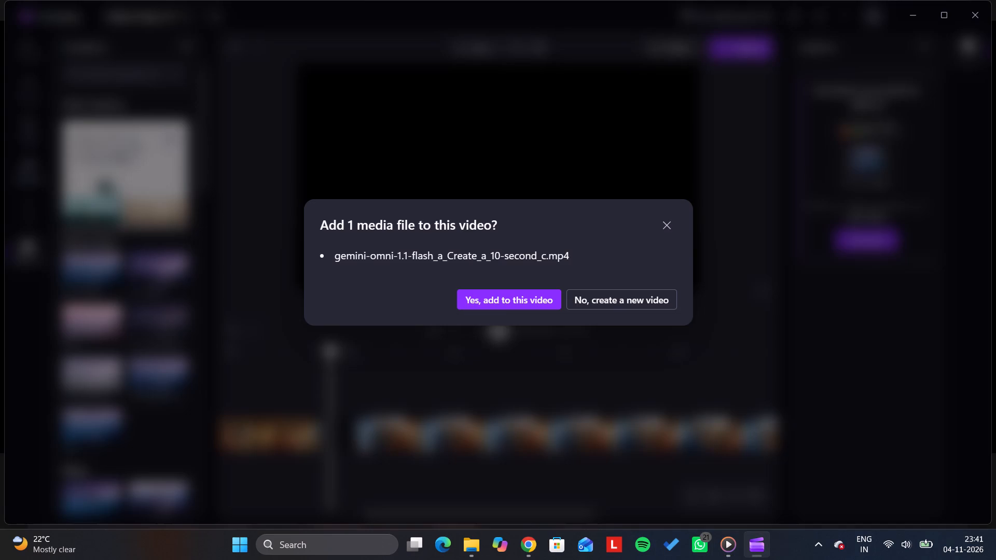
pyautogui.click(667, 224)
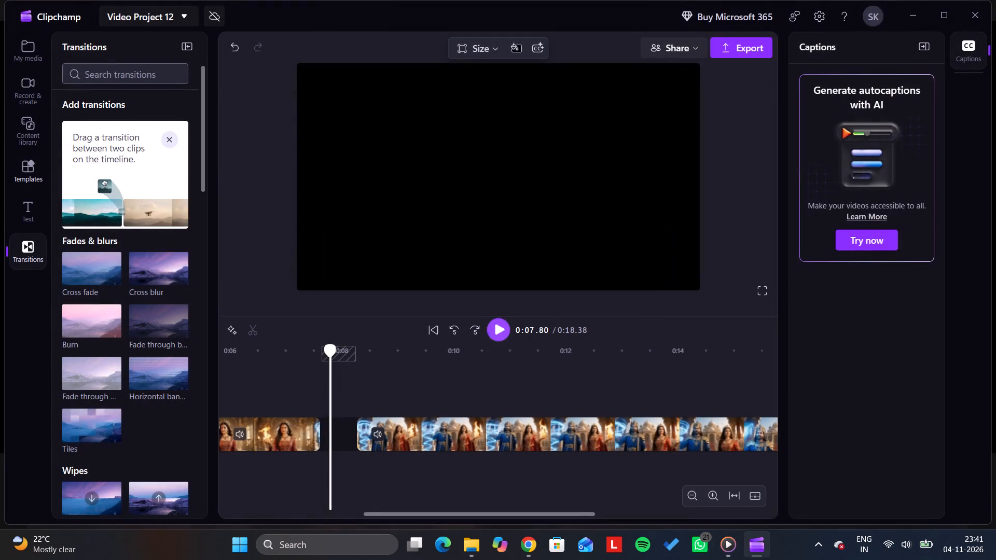
# Play back the second clip from the gap at 0:07.99 and pause at 0:14.87.
pyautogui.click(341, 426)
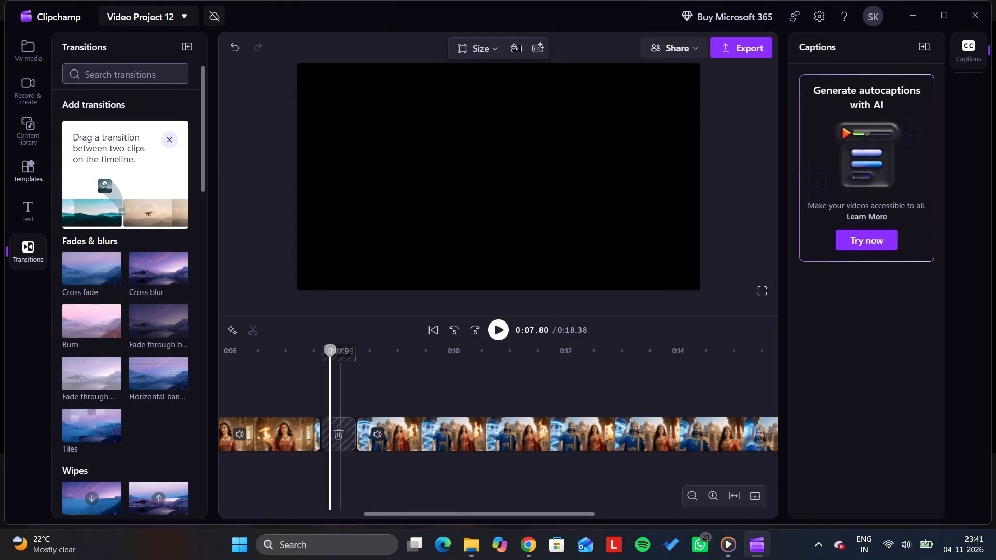
pyautogui.click(386, 430)
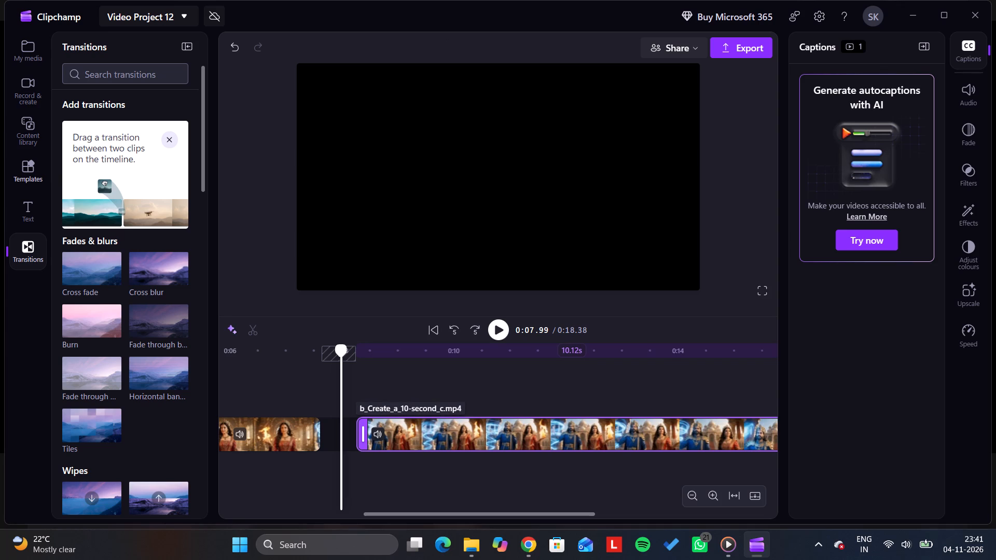
pyautogui.click(431, 427)
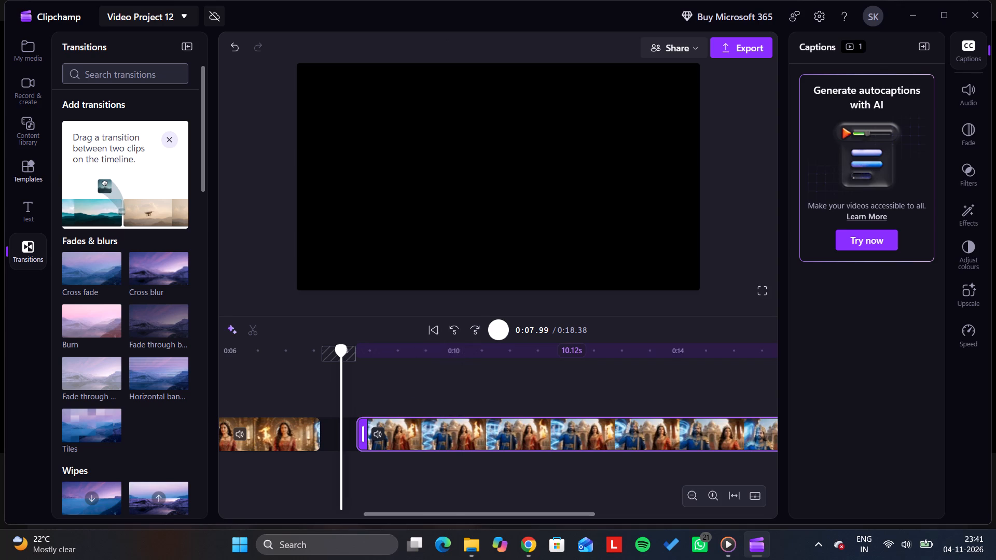
pyautogui.click(495, 335)
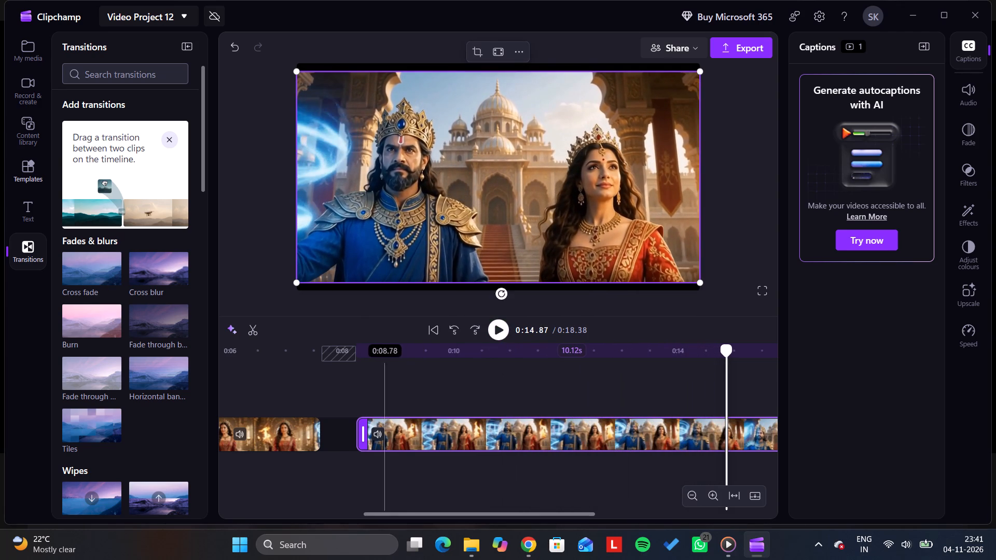
# Trim the start of the second clip so it is about 9.38 s long and close the gap before it.
pyautogui.click(384, 373)
pyautogui.doubleClick(503, 320)
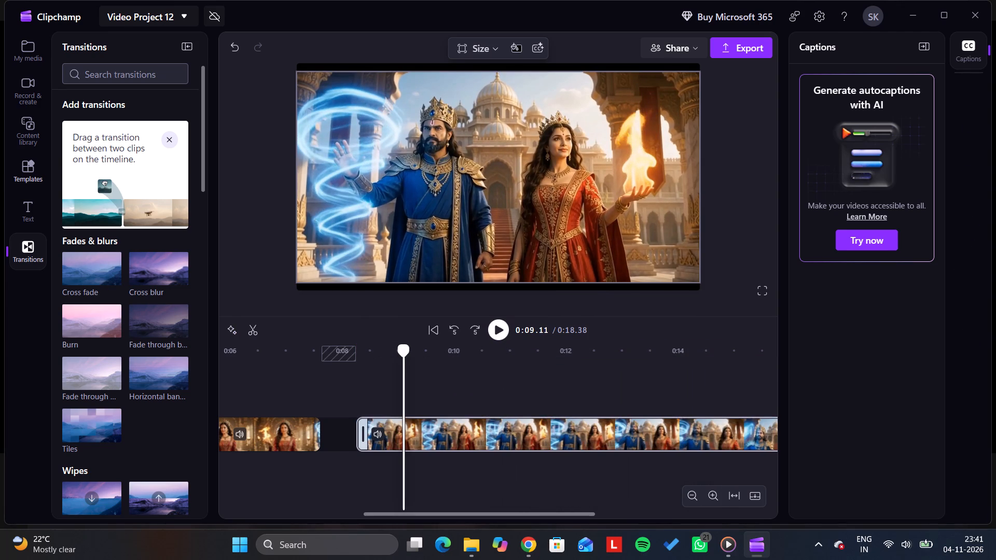
pyautogui.moveTo(364, 422); pyautogui.dragTo(405, 416)
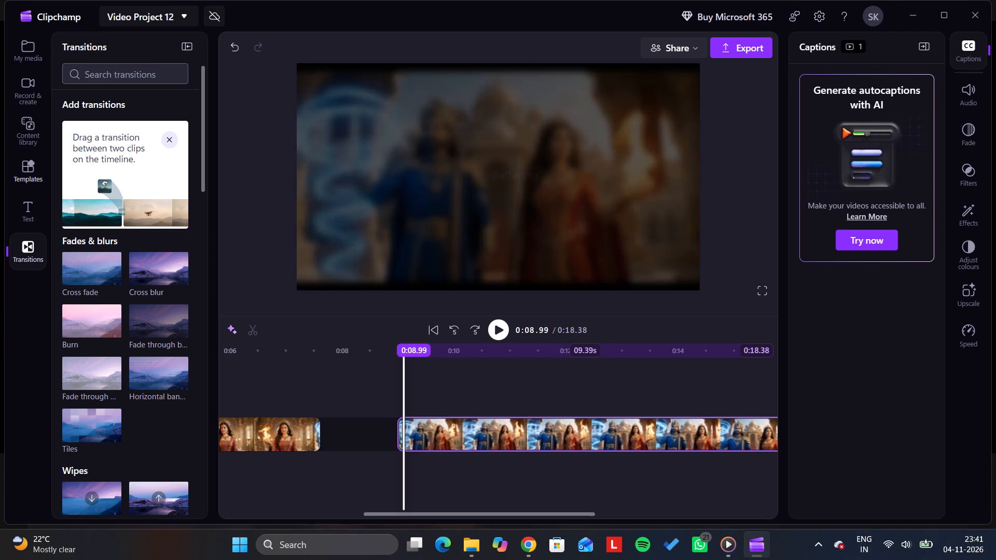
pyautogui.click(360, 428)
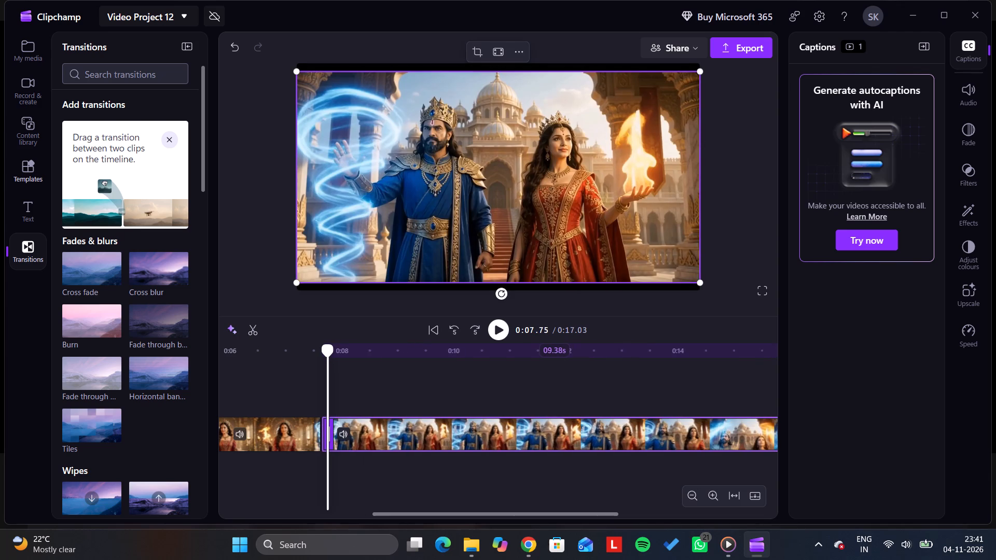
# Trim the second clip's start further, to a length of 8.54 s, and close the gap after the first clip.
pyautogui.click(494, 325)
pyautogui.click(492, 327)
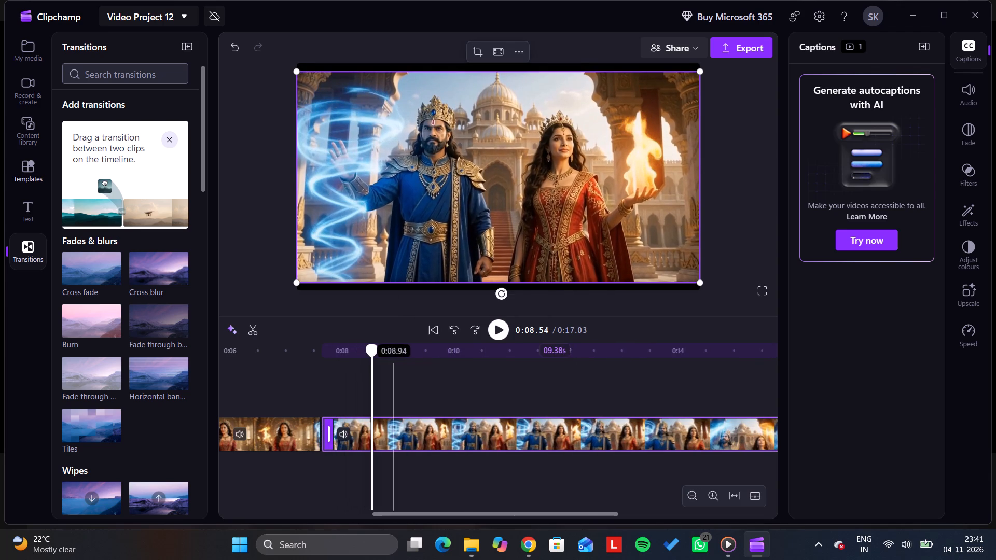
pyautogui.moveTo(328, 428); pyautogui.dragTo(369, 425)
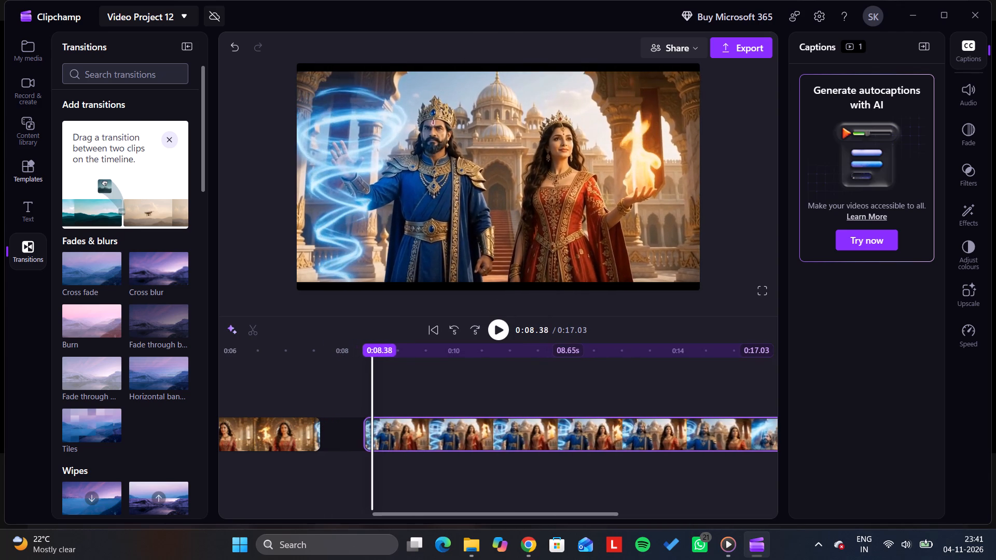
pyautogui.moveTo(369, 425); pyautogui.dragTo(375, 425)
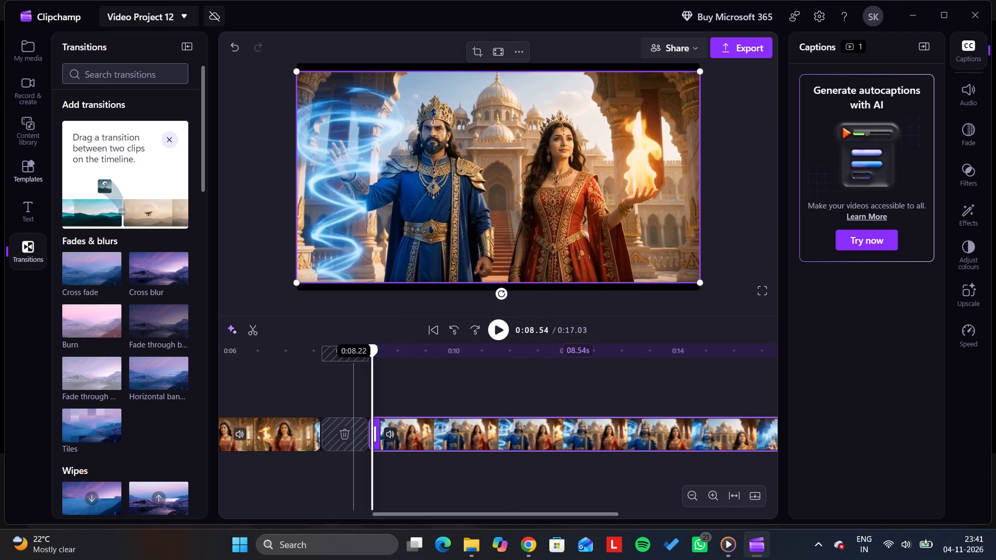
pyautogui.click(344, 430)
# Play back the trimmed second clip and pause at 0:10.90.
pyautogui.click(496, 333)
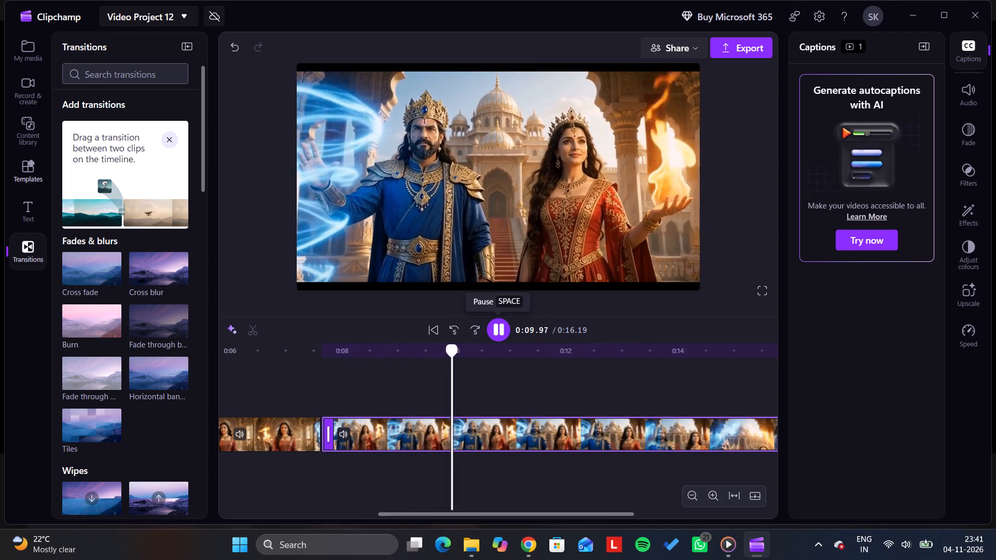
pyautogui.click(495, 334)
# Shift the second clip later to open a gap of about 2.6 s after the first clip.
pyautogui.moveTo(424, 429); pyautogui.dragTo(454, 424)
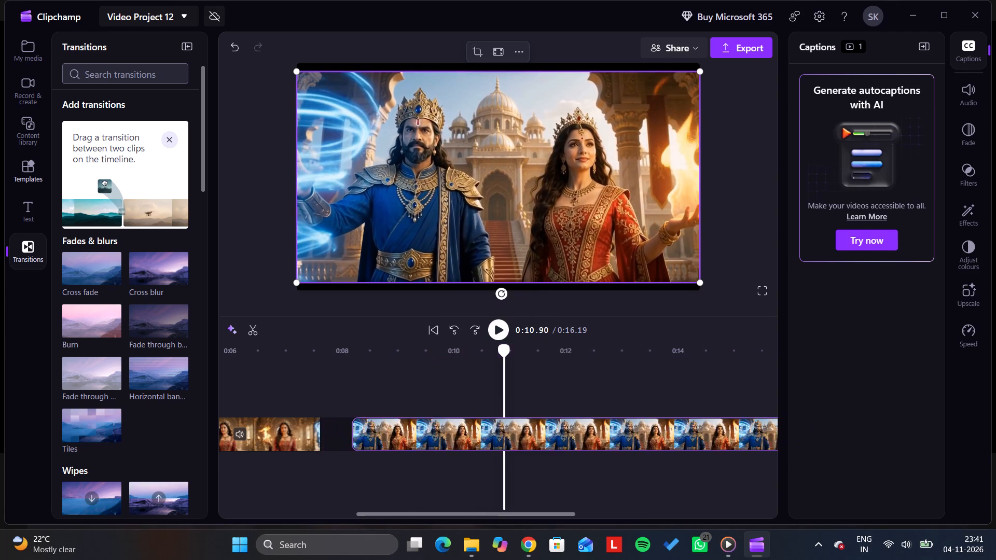
pyautogui.moveTo(454, 424); pyautogui.dragTo(575, 415)
pyautogui.moveTo(583, 413); pyautogui.dragTo(573, 445)
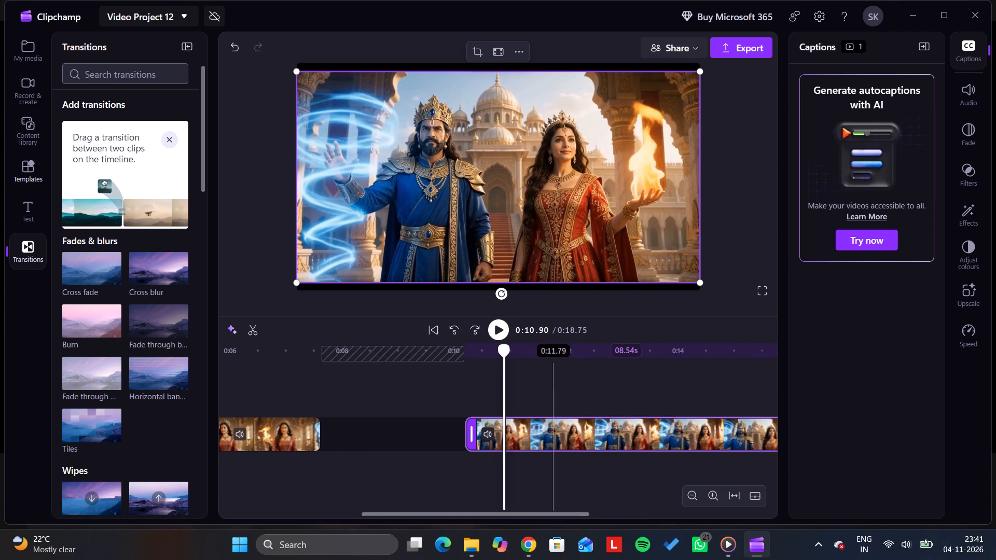
pyautogui.click(38, 54)
pyautogui.click(100, 79)
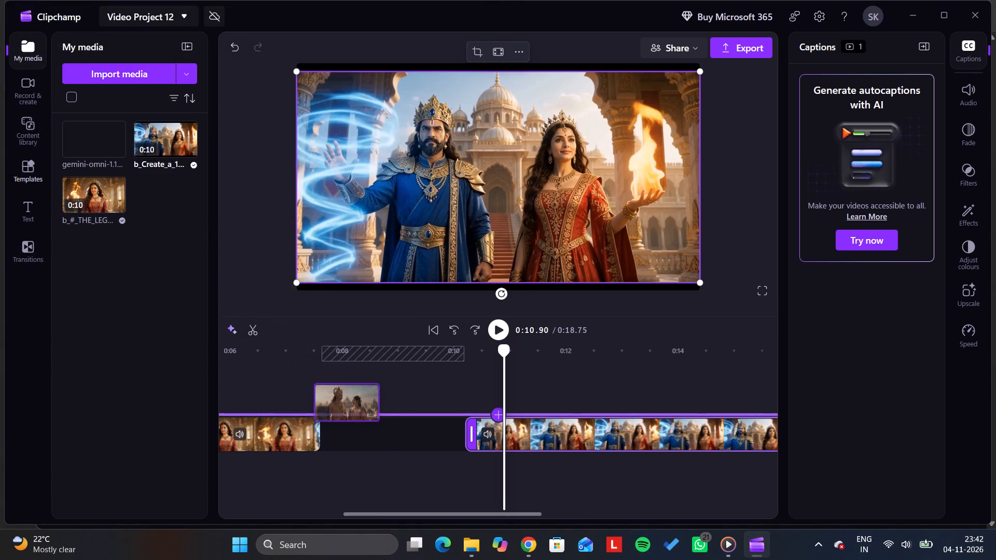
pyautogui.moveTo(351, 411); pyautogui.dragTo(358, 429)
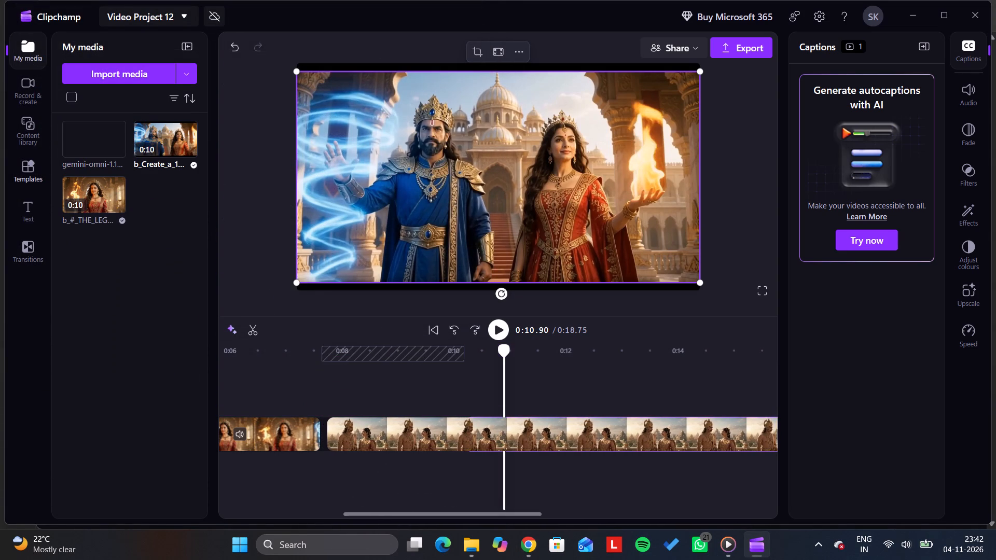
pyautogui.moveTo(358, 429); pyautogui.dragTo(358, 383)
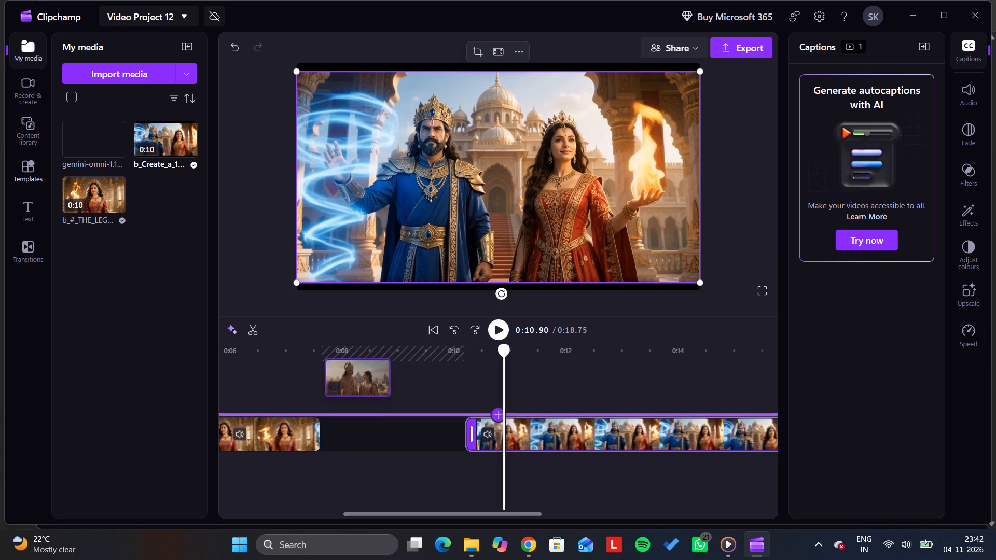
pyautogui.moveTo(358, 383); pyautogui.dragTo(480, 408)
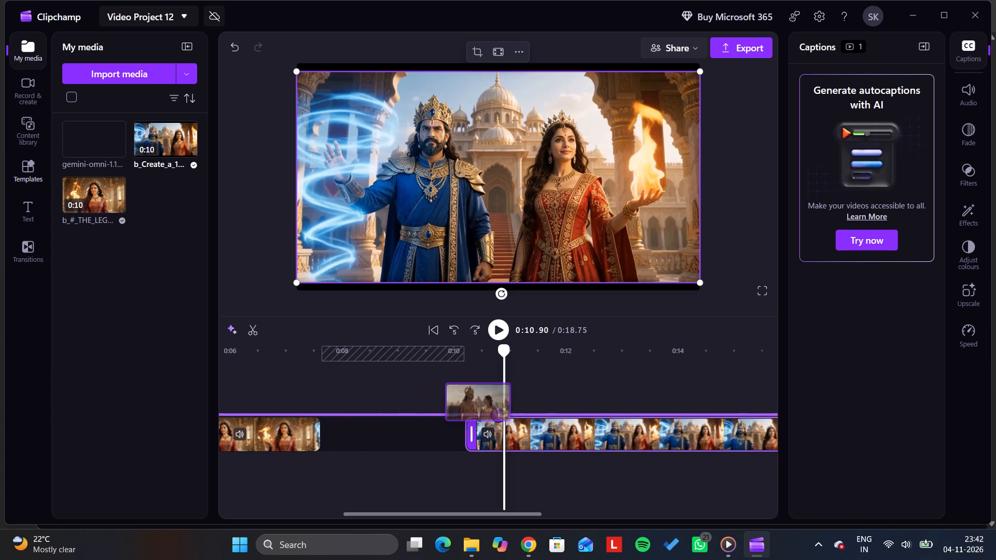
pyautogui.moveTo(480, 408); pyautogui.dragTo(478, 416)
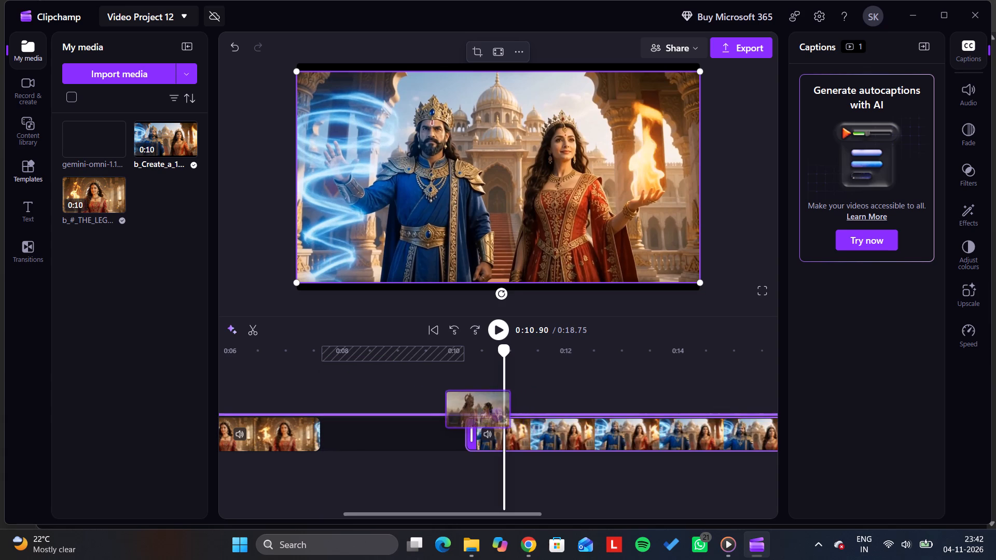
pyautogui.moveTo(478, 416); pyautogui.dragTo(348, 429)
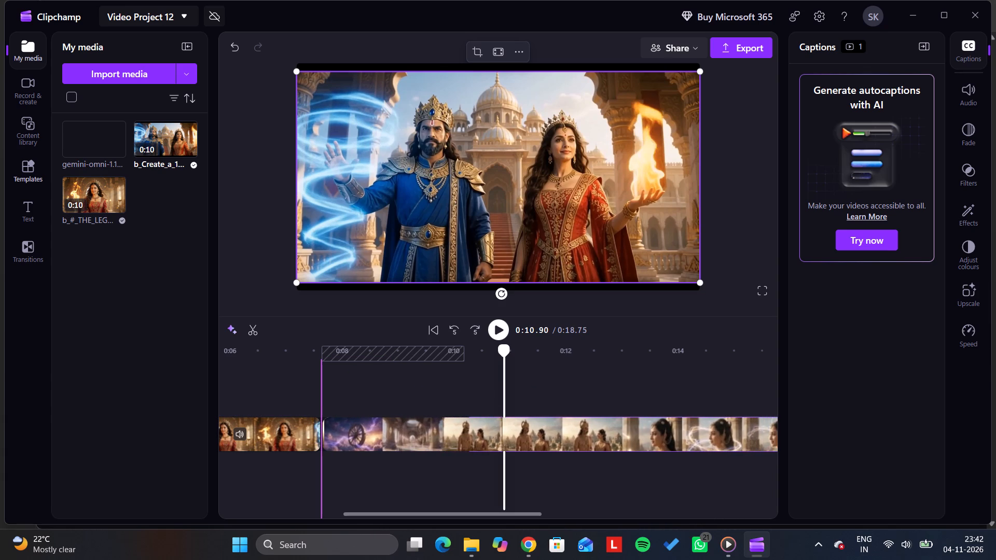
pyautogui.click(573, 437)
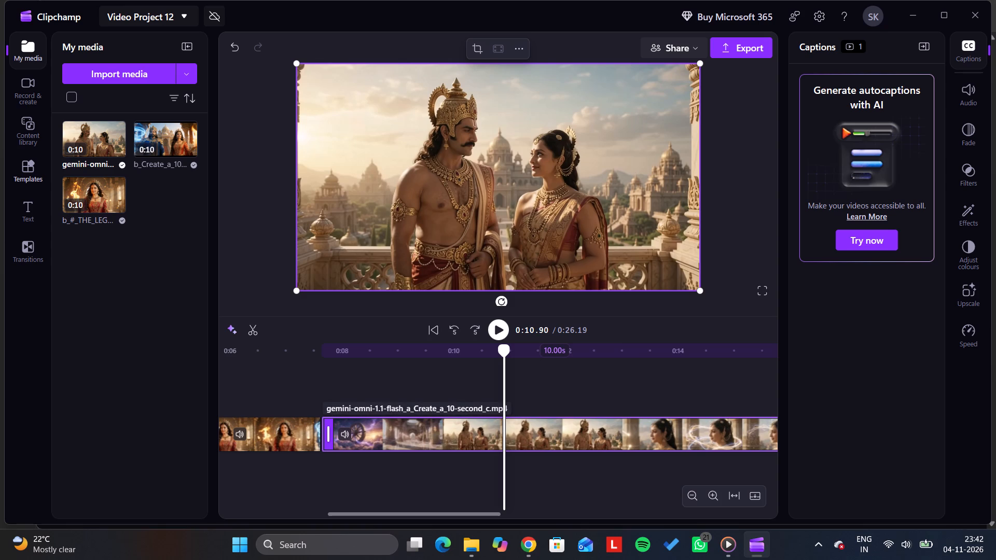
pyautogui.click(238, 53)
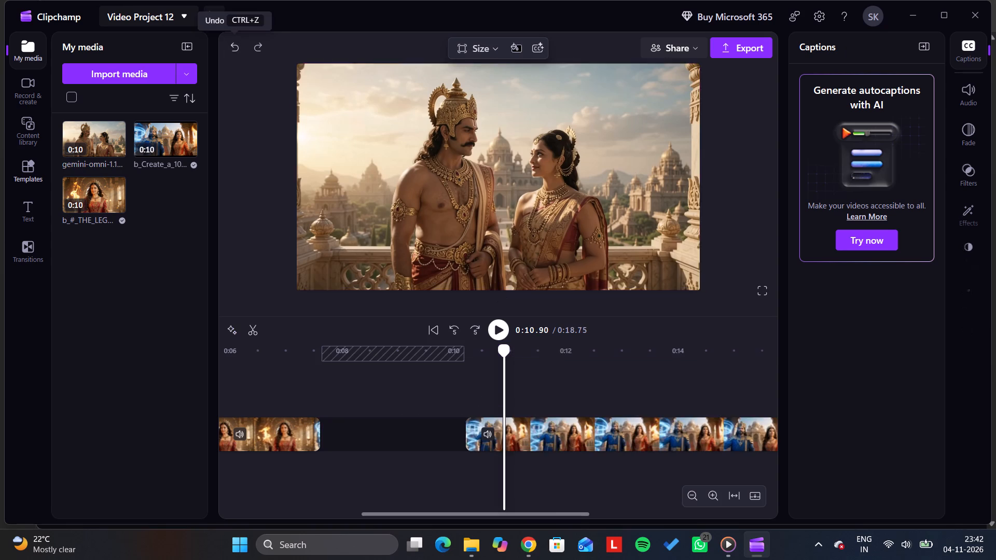
# Move the second clip later on the same track so it starts at about 0:26.8, making room after the first clip.
pyautogui.moveTo(547, 439); pyautogui.dragTo(493, 408)
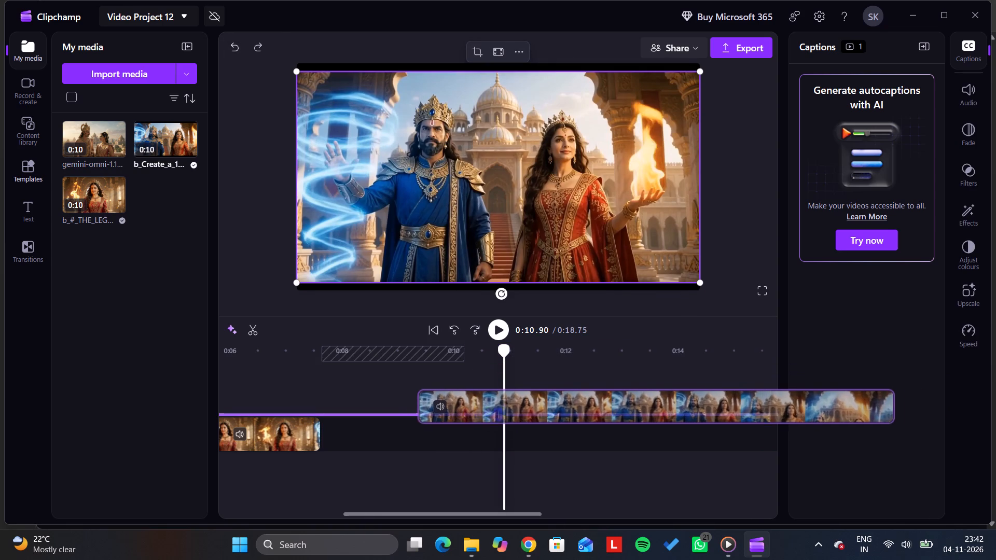
pyautogui.moveTo(493, 408); pyautogui.dragTo(511, 446)
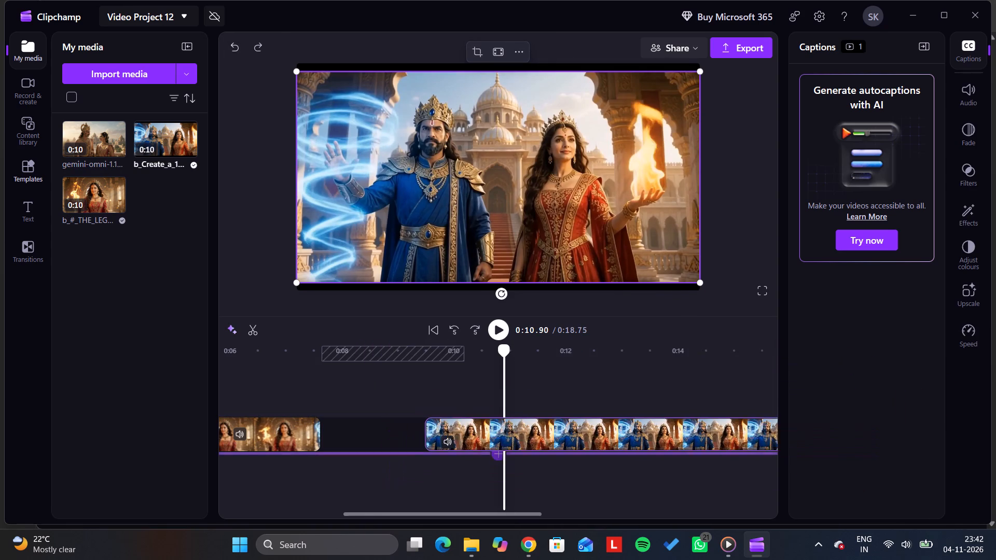
pyautogui.moveTo(511, 446); pyautogui.dragTo(764, 445)
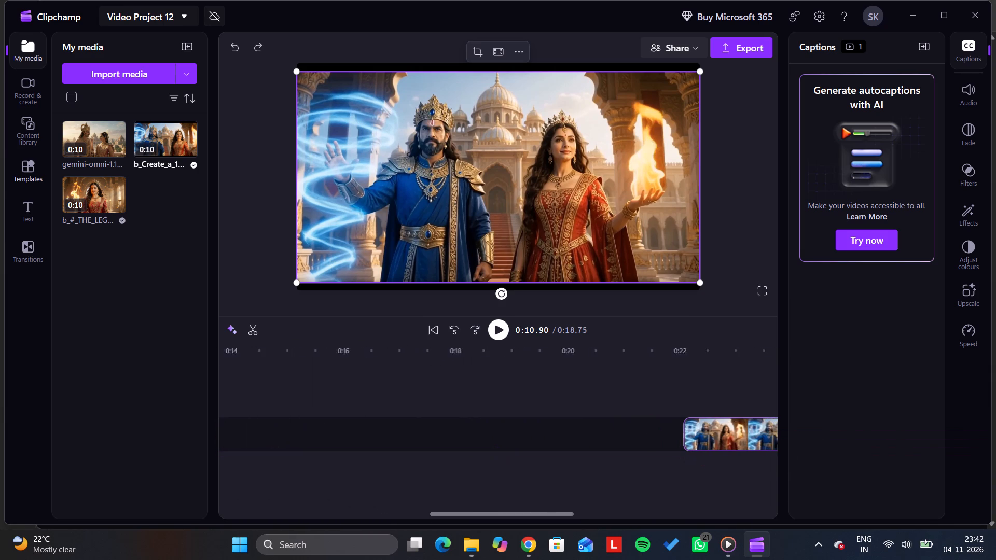
pyautogui.moveTo(764, 445); pyautogui.dragTo(766, 444)
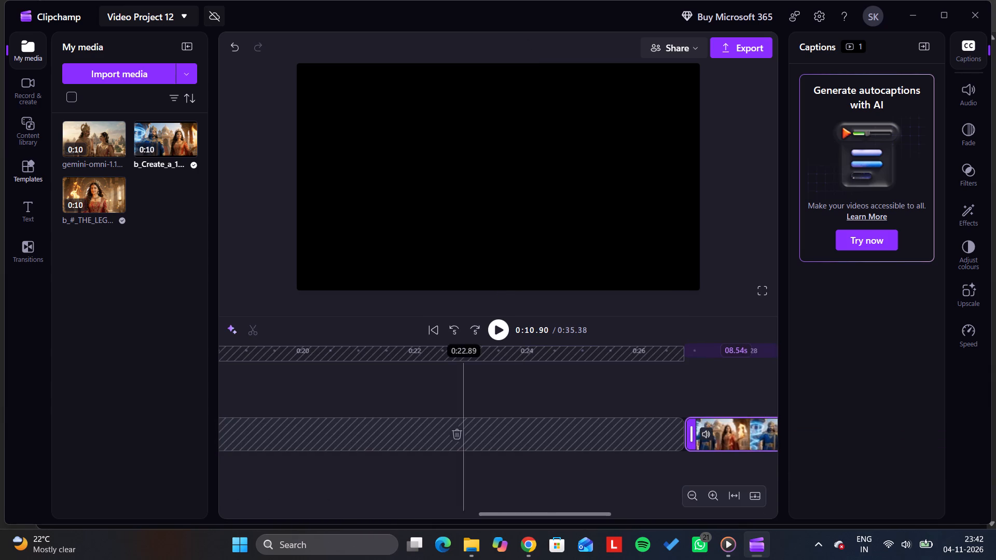
# Place the full 10 s gemini-omni clip on the main track directly after the first clip.
pyautogui.moveTo(105, 131); pyautogui.dragTo(311, 398)
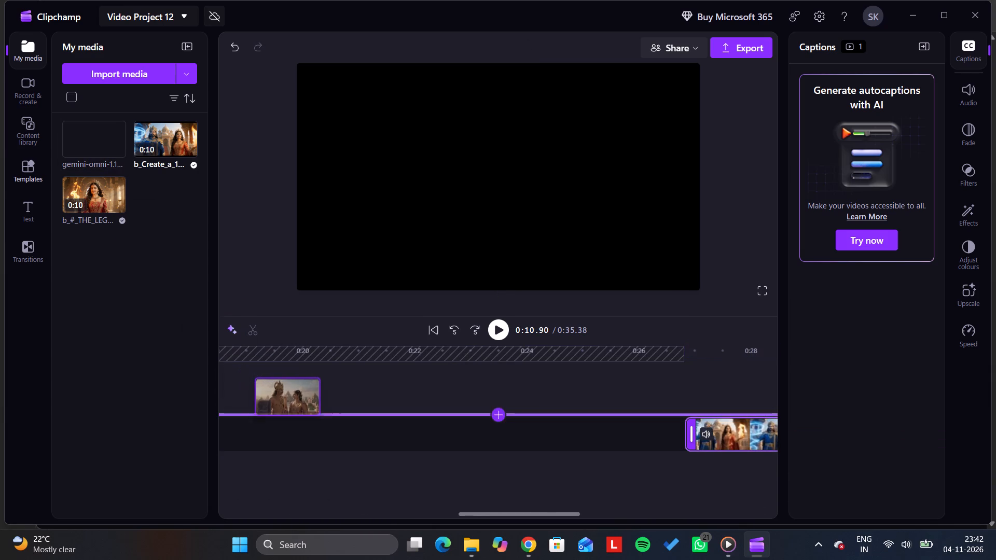
pyautogui.moveTo(311, 398); pyautogui.dragTo(167, 418)
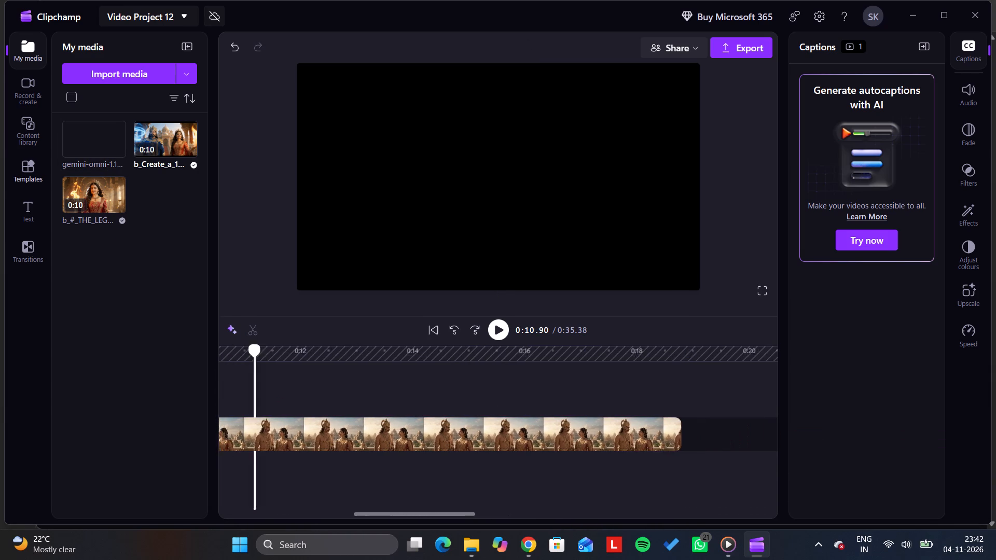
pyautogui.moveTo(167, 418); pyautogui.dragTo(262, 432)
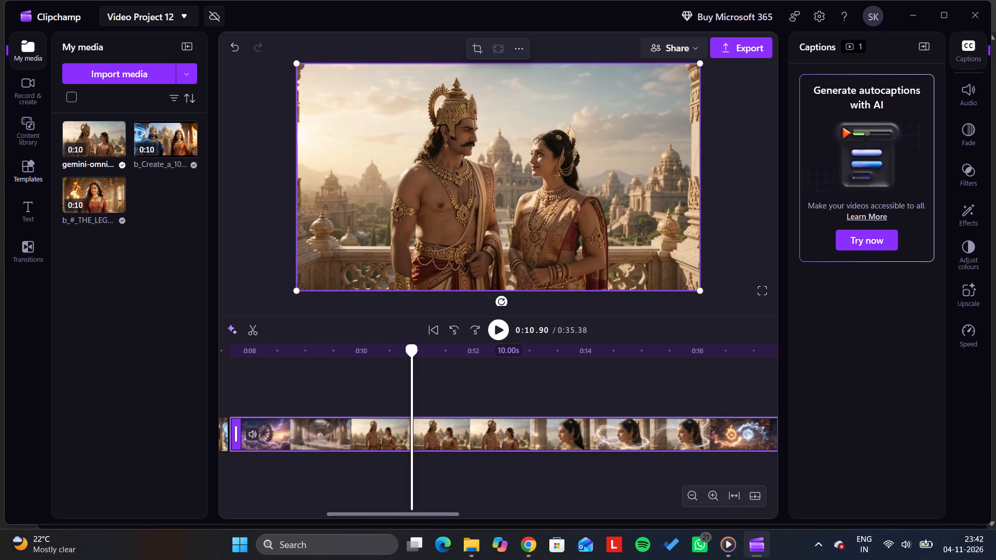
# Trim the end of the gemini-omni clip to keep about its first 1.3 s, the wheel shot, and play it back.
pyautogui.click(234, 380)
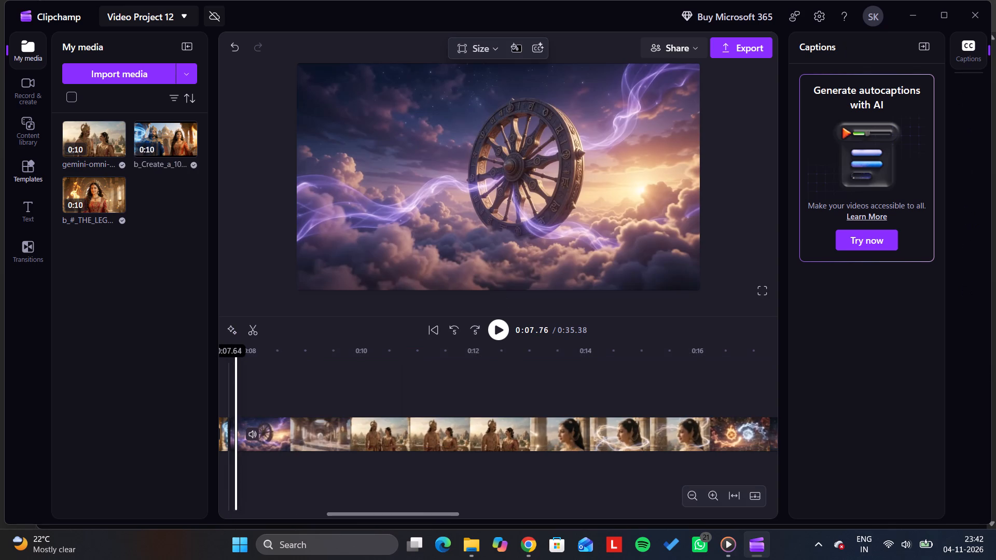
pyautogui.click(225, 378)
pyautogui.moveTo(291, 431); pyautogui.dragTo(283, 433)
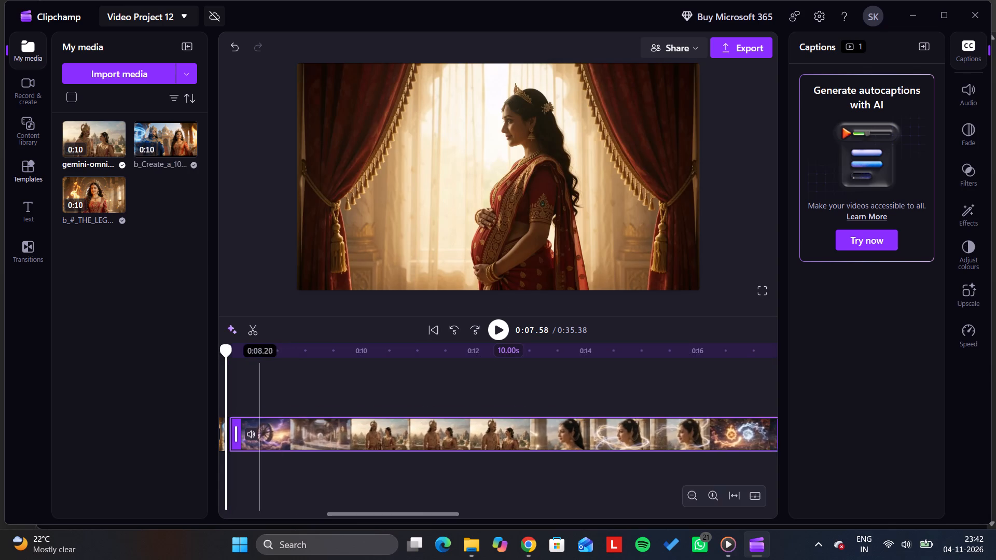
pyautogui.click(218, 369)
pyautogui.click(497, 338)
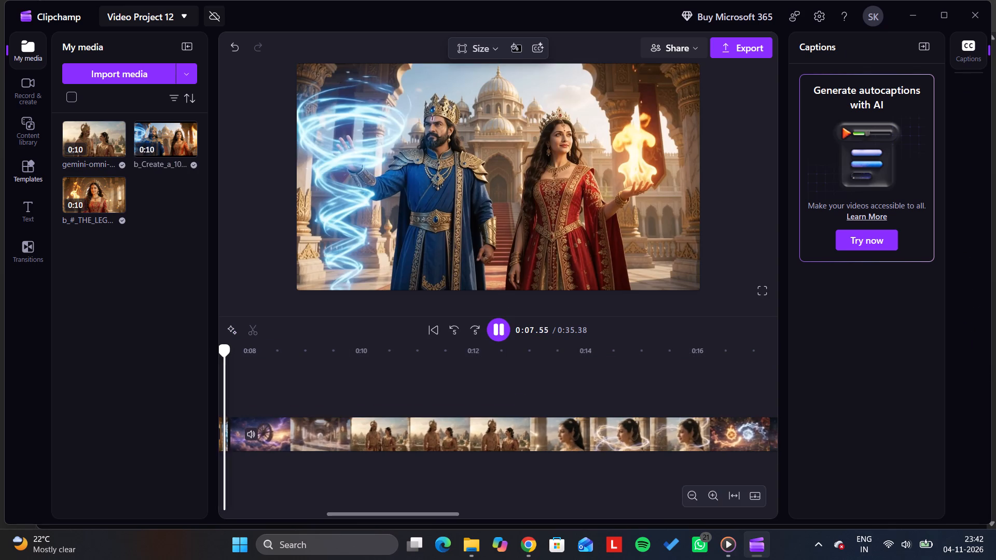
pyautogui.click(494, 339)
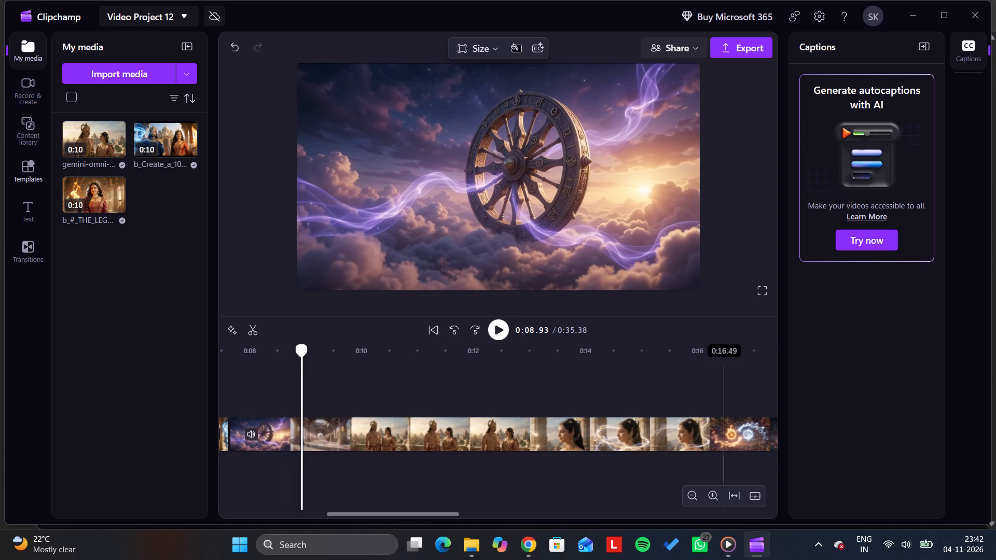
pyautogui.moveTo(724, 398); pyautogui.dragTo(763, 395)
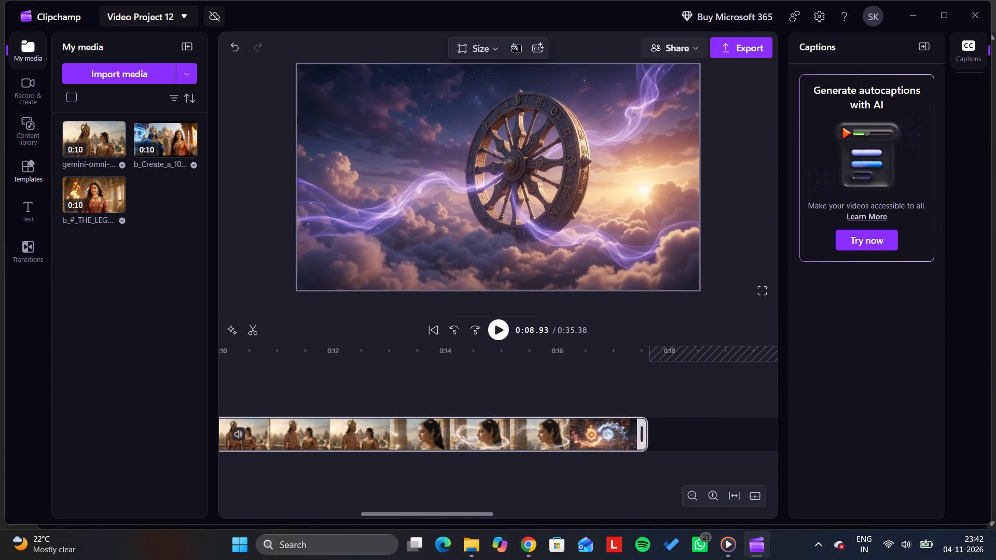
pyautogui.moveTo(643, 441); pyautogui.dragTo(252, 438)
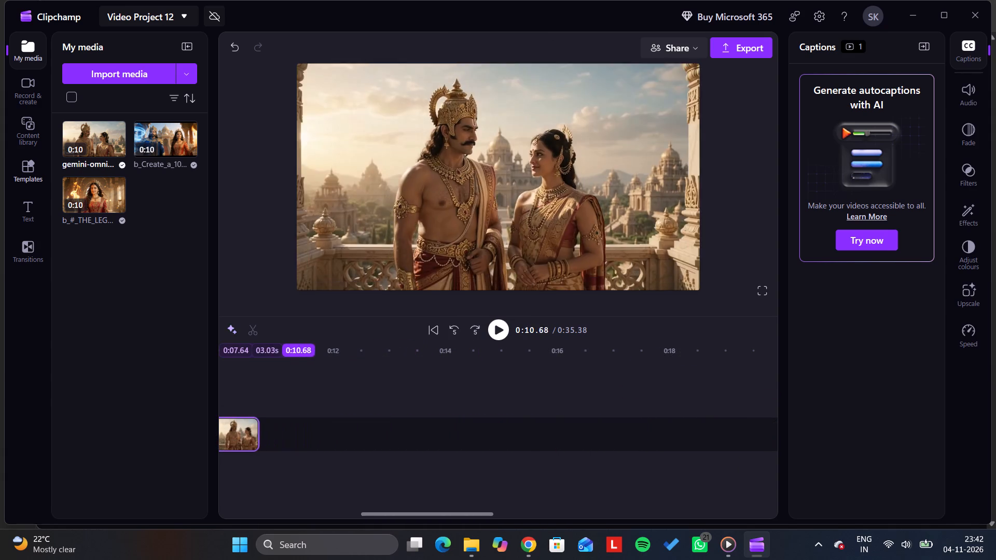
pyautogui.moveTo(252, 438); pyautogui.dragTo(285, 454)
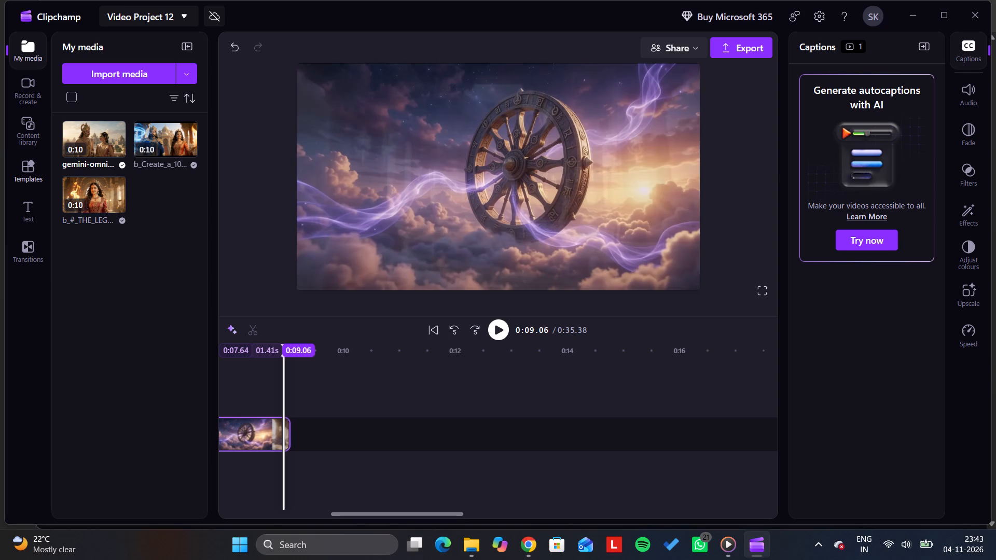
pyautogui.moveTo(285, 454); pyautogui.dragTo(281, 454)
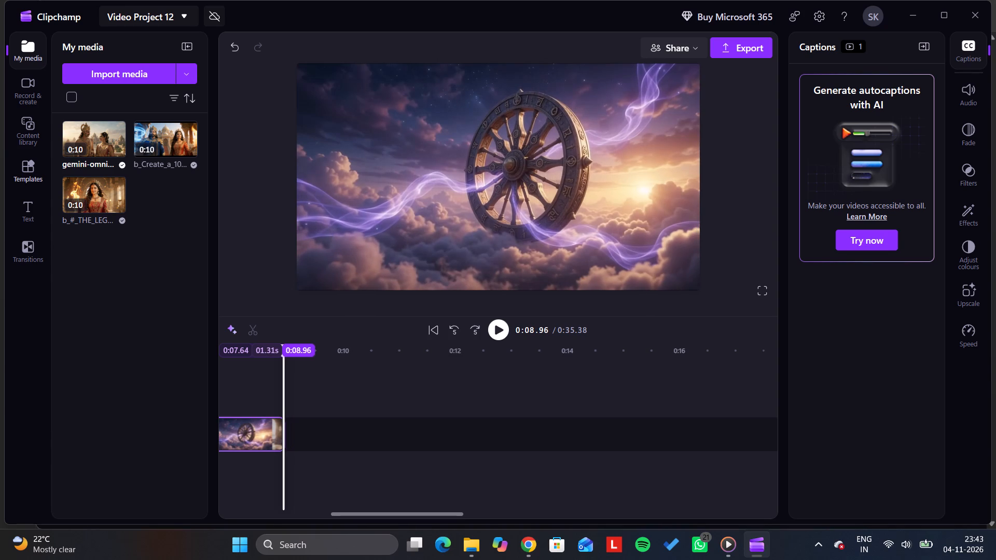
pyautogui.moveTo(281, 454); pyautogui.dragTo(282, 452)
pyautogui.click(231, 389)
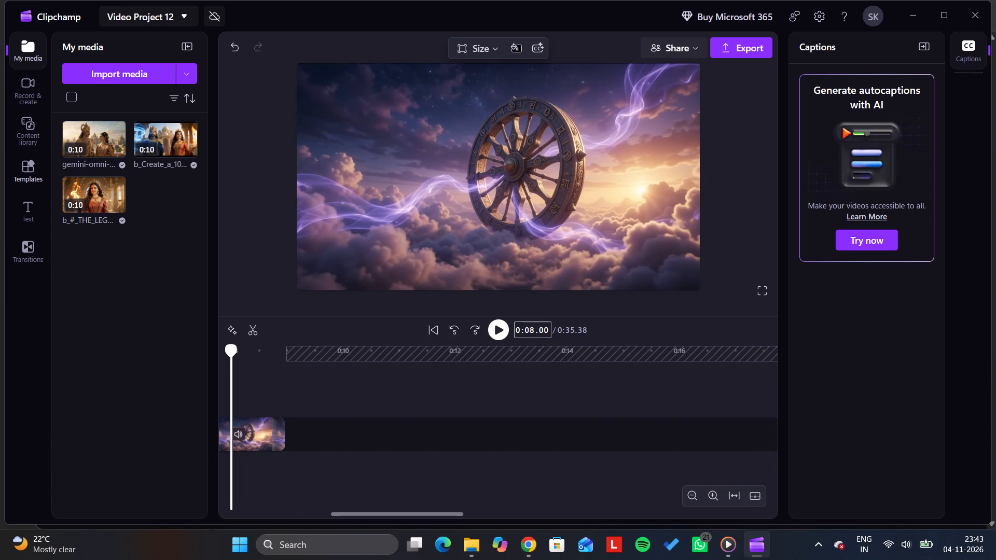
pyautogui.click(501, 333)
pyautogui.click(501, 333)
# Move the second clip back to about 0:09 so it directly follows the trimmed gemini-omni clip.
pyautogui.moveTo(466, 380); pyautogui.dragTo(471, 381)
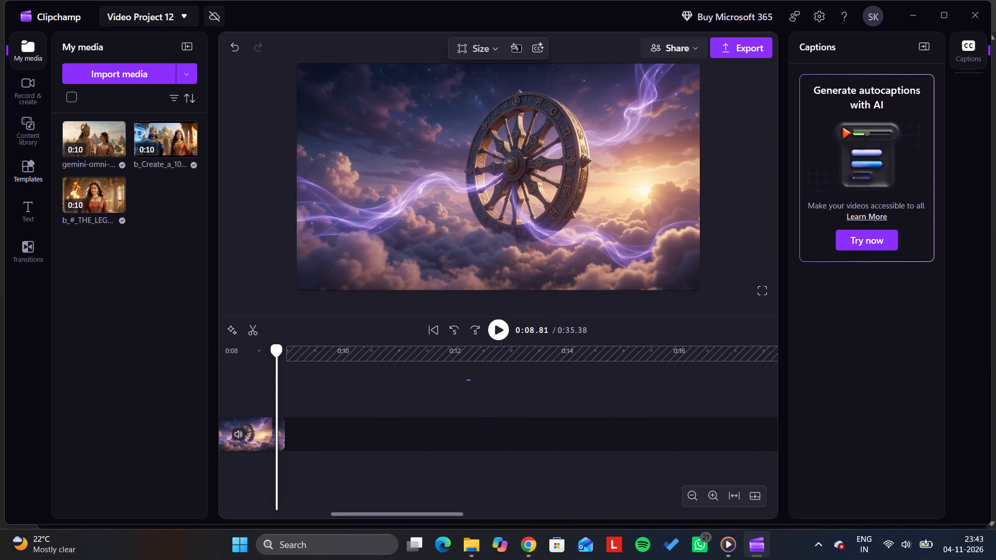
pyautogui.moveTo(471, 381); pyautogui.dragTo(738, 400)
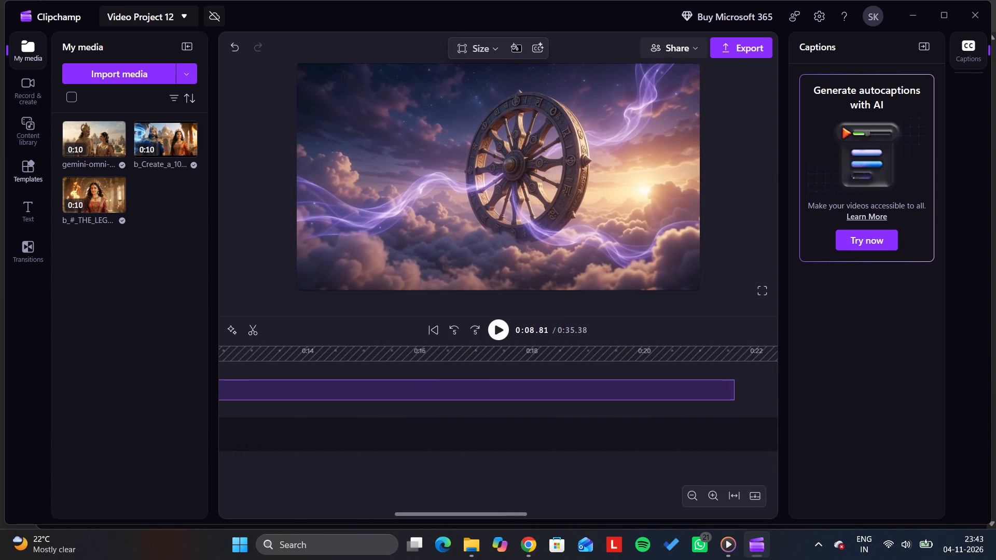
pyautogui.moveTo(738, 400); pyautogui.dragTo(772, 386)
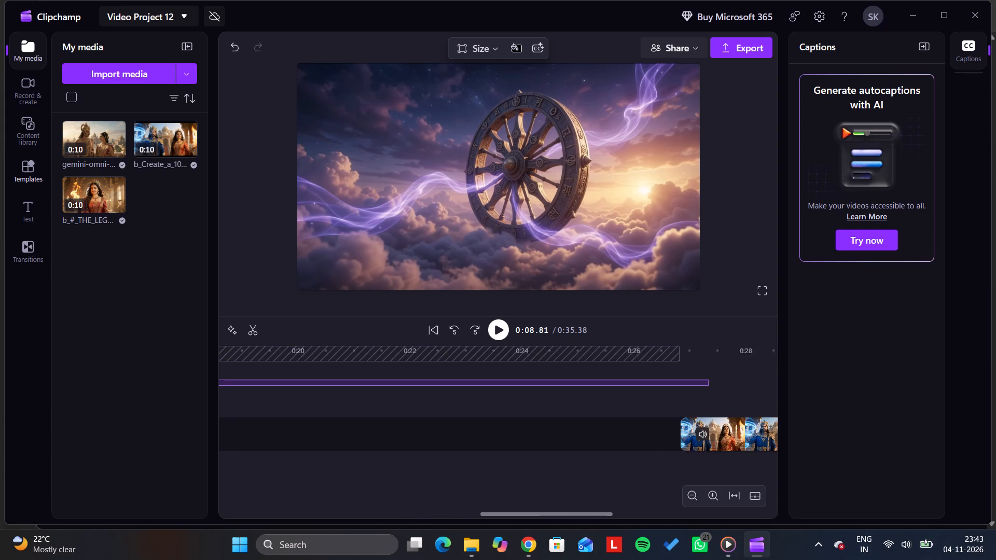
pyautogui.moveTo(772, 386); pyautogui.dragTo(765, 386)
pyautogui.click(701, 434)
pyautogui.moveTo(700, 434); pyautogui.dragTo(218, 434)
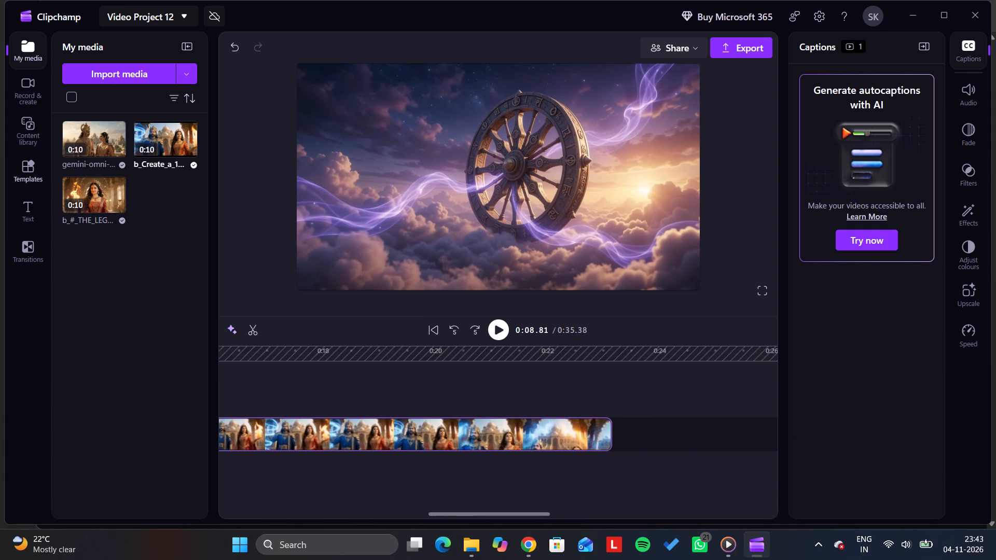
pyautogui.moveTo(218, 434); pyautogui.dragTo(222, 440)
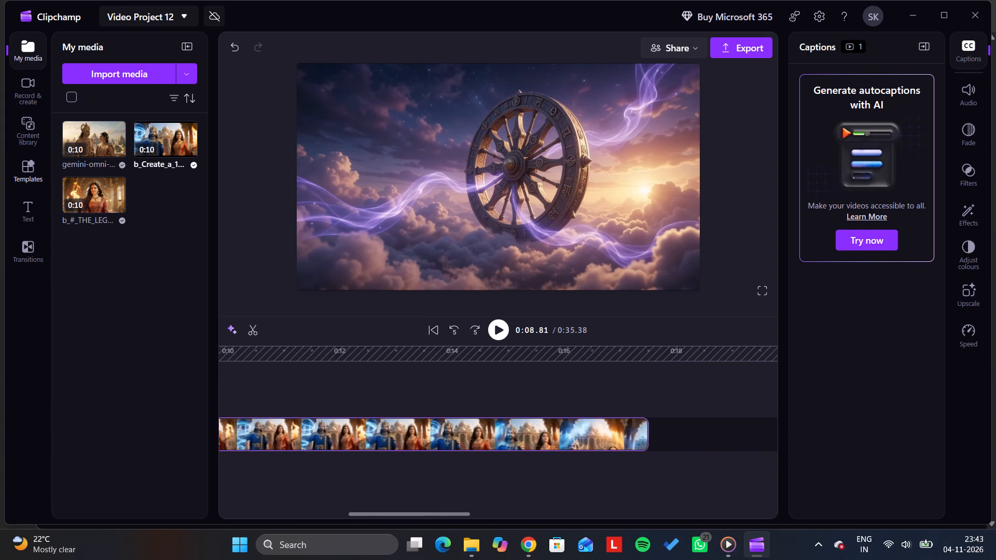
pyautogui.moveTo(222, 440); pyautogui.dragTo(405, 432)
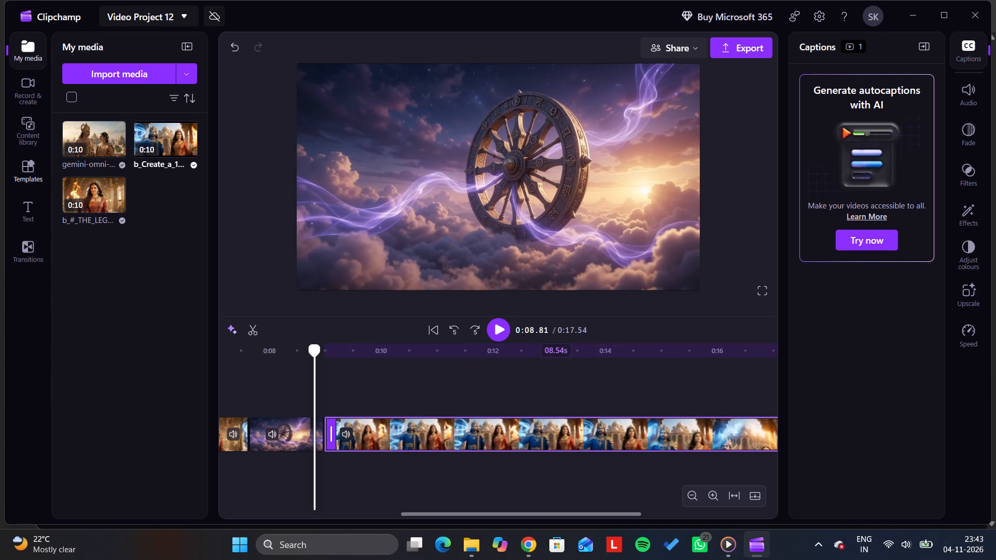
# Play back the joined clips from 0:08.81 to the end, and return the playhead to 0:15.60.
pyautogui.click(507, 334)
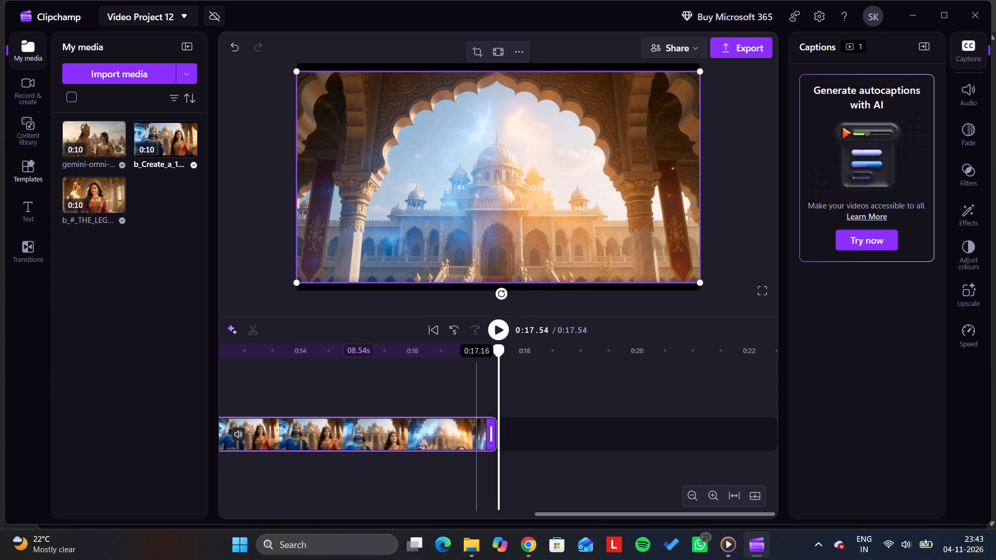
pyautogui.click(390, 370)
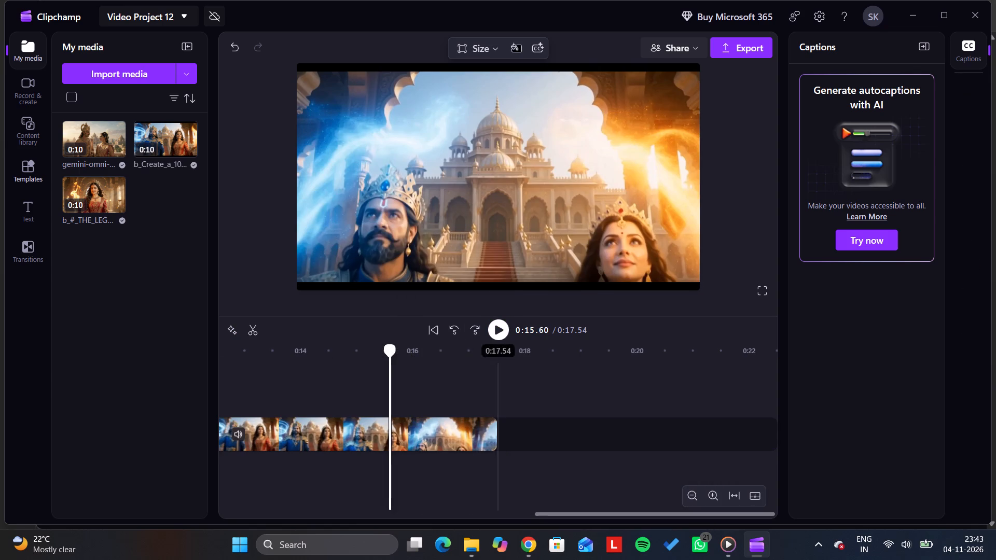
# Place another copy of the gemini-omni clip directly after the second clip, starting at 0:17.54.
pyautogui.moveTo(93, 137); pyautogui.dragTo(647, 459)
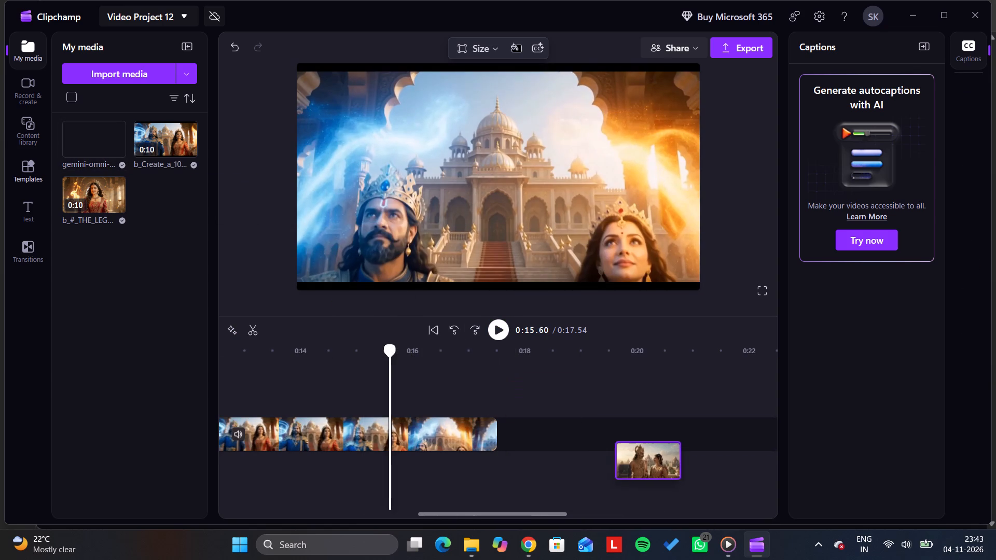
pyautogui.moveTo(647, 459); pyautogui.dragTo(528, 447)
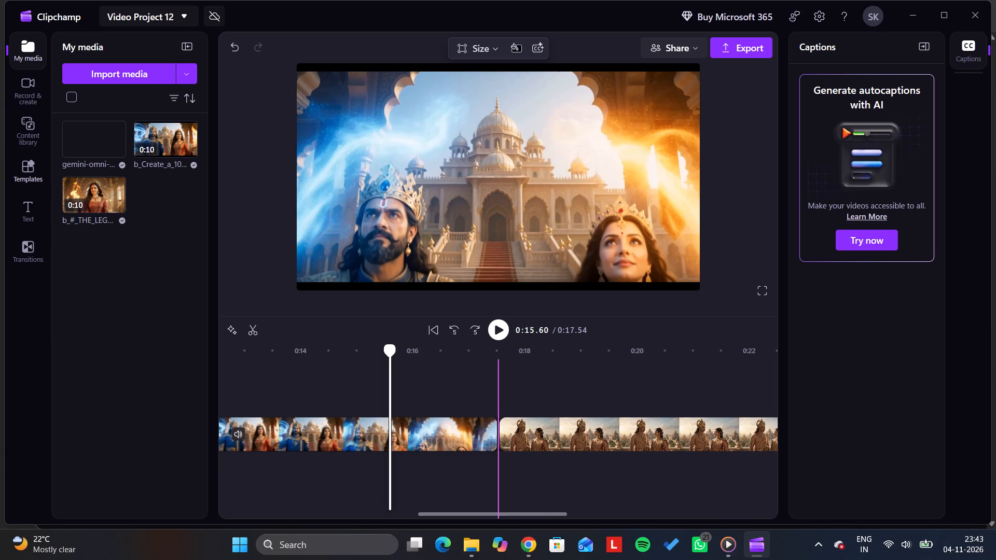
pyautogui.moveTo(528, 447); pyautogui.dragTo(528, 447)
# Trim the start of the last gemini-omni clip in stages to keep its final 1.39 s, closing each gap left before it.
pyautogui.moveTo(508, 437); pyautogui.dragTo(633, 442)
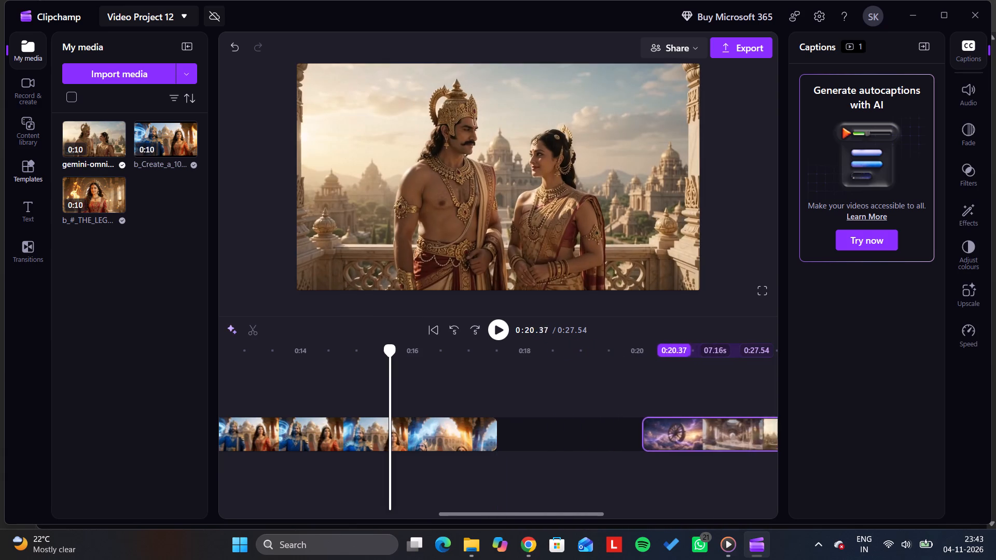
pyautogui.moveTo(633, 442); pyautogui.dragTo(506, 450)
pyautogui.click(606, 392)
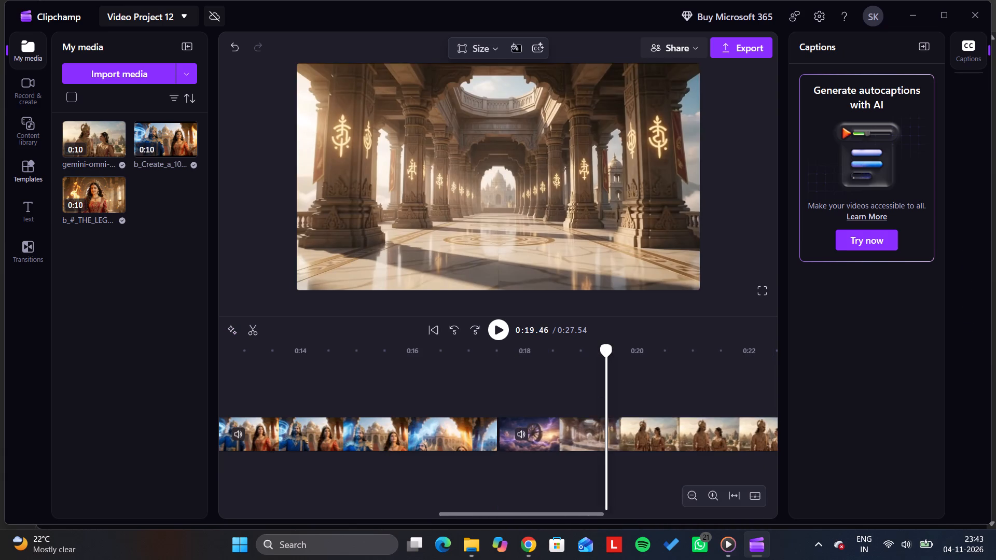
pyautogui.moveTo(508, 430); pyautogui.dragTo(718, 424)
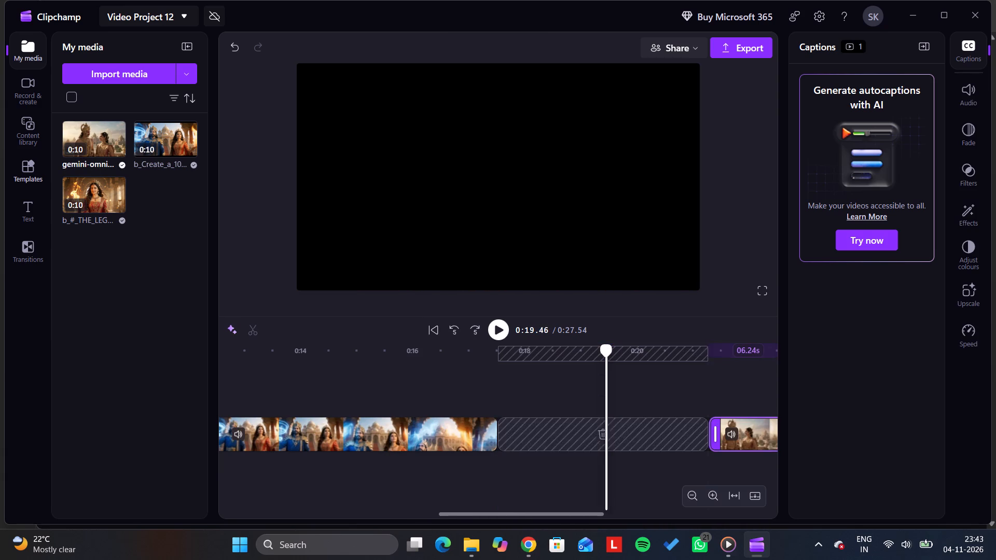
pyautogui.click(740, 397)
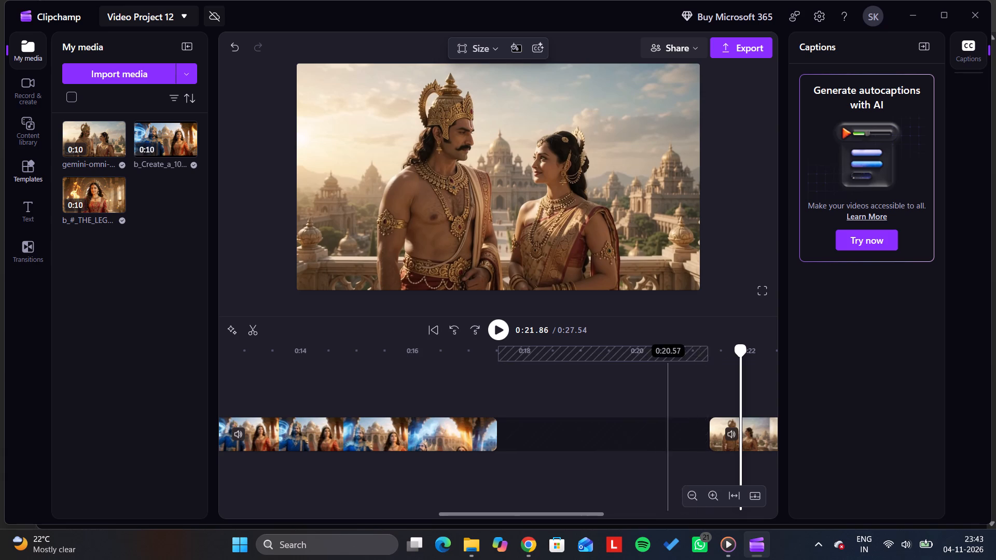
pyautogui.click(601, 438)
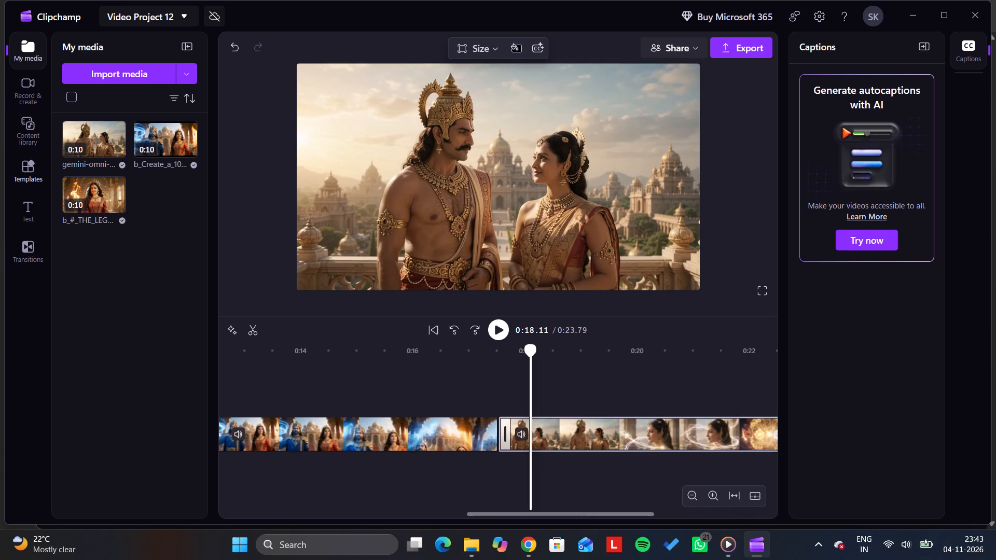
pyautogui.moveTo(509, 427); pyautogui.dragTo(714, 418)
pyautogui.click(600, 439)
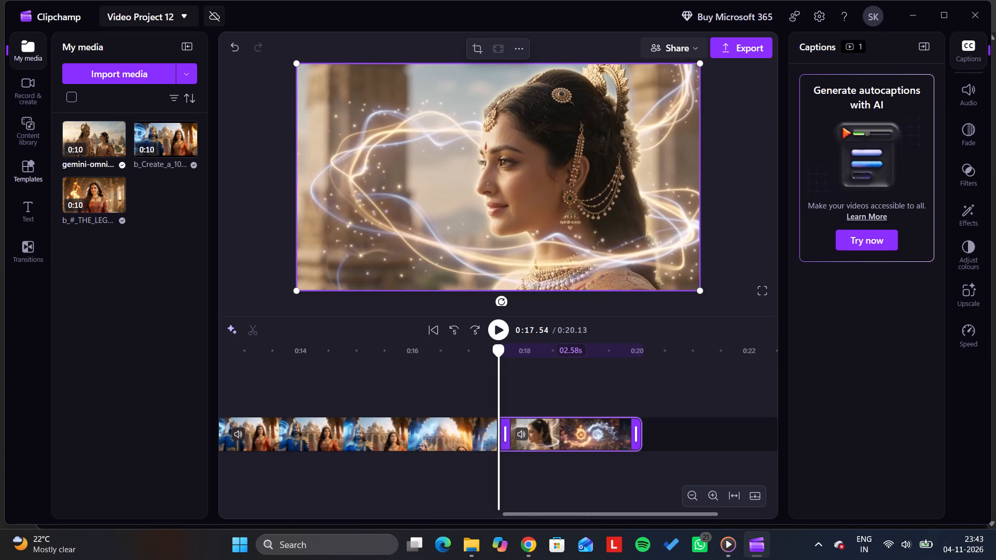
pyautogui.moveTo(509, 428); pyautogui.dragTo(576, 446)
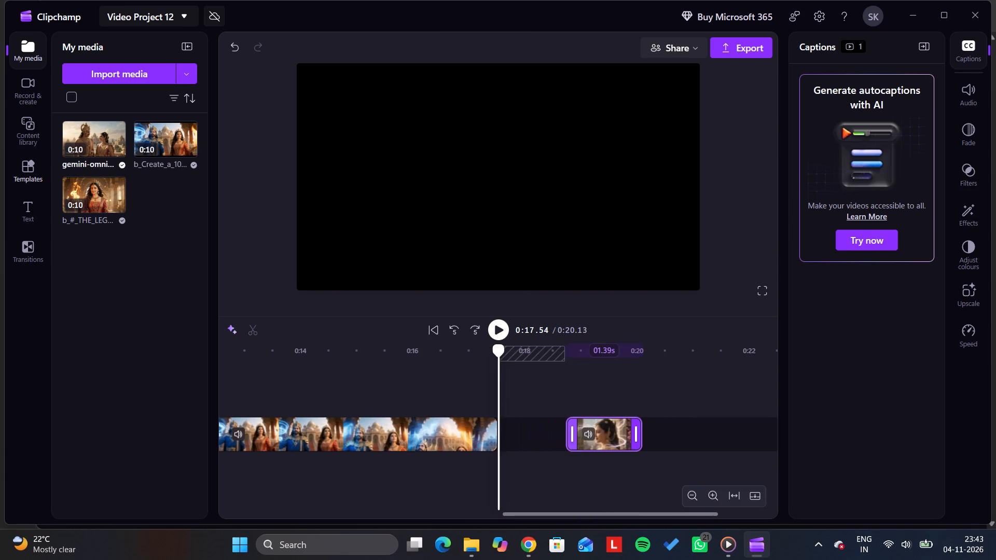
pyautogui.click(531, 430)
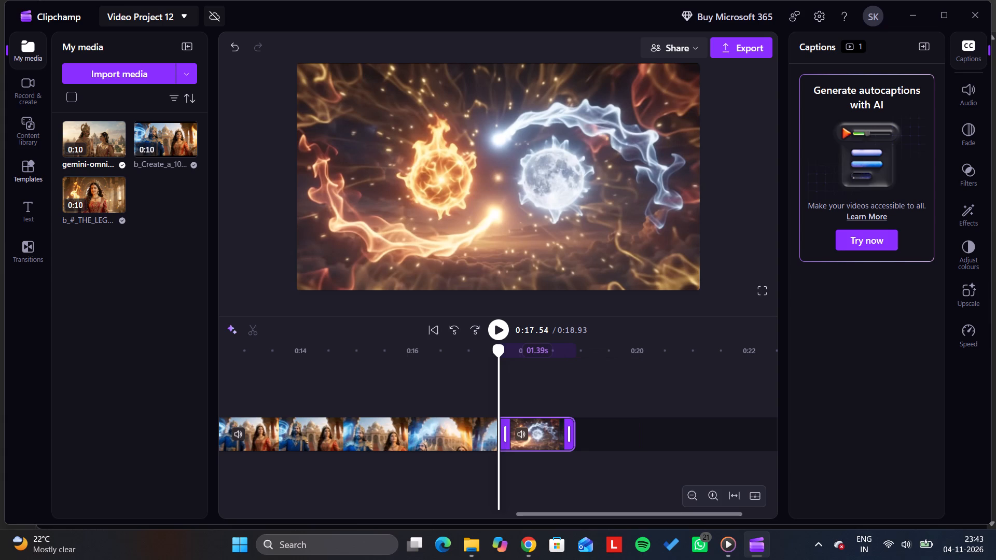
# Play back the join between the second clip and the last gemini-omni clip, checking the palace shot from about 0:14.2.
pyautogui.click(501, 334)
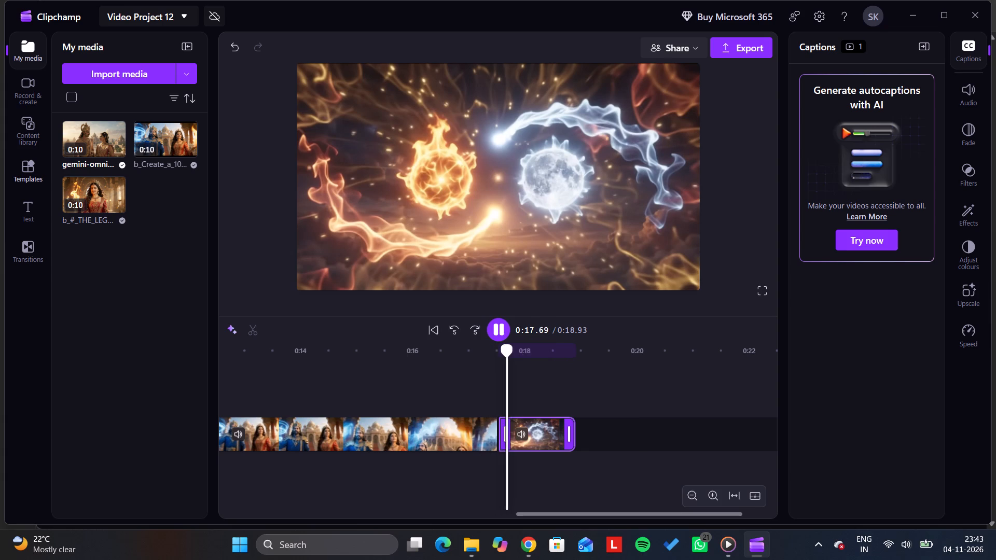
pyautogui.click(501, 334)
pyautogui.click(480, 364)
pyautogui.click(499, 328)
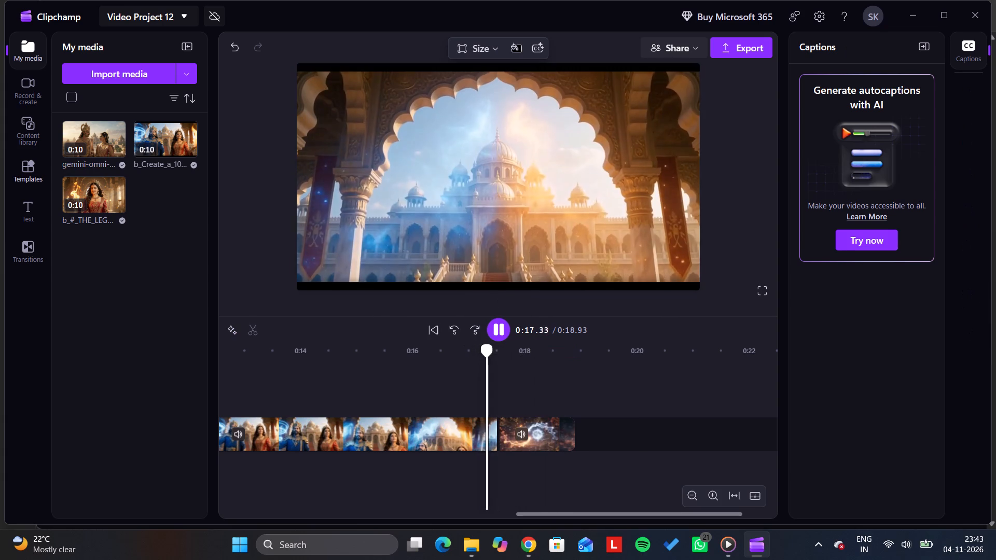
pyautogui.click(464, 393)
pyautogui.click(458, 380)
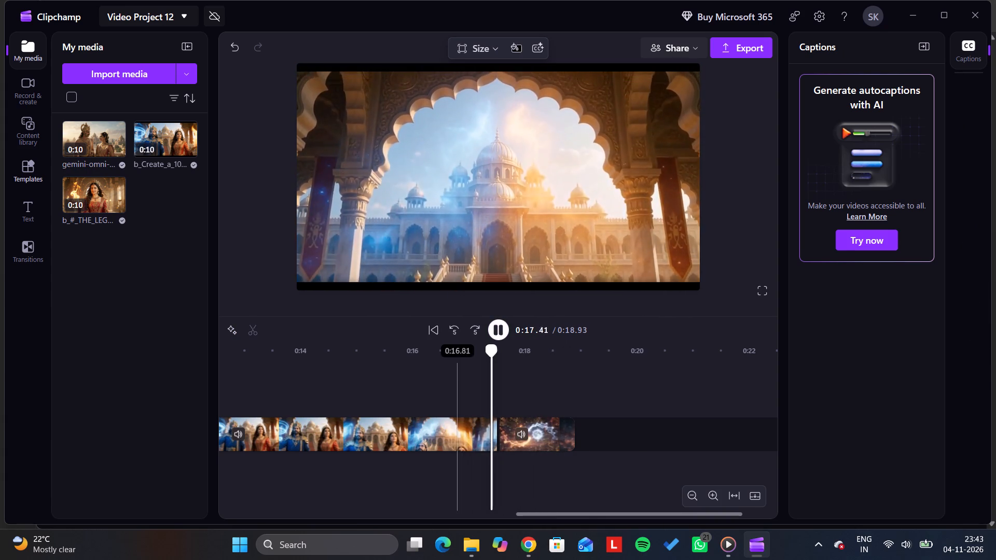
pyautogui.click(448, 376)
pyautogui.click(418, 375)
pyautogui.moveTo(388, 369); pyautogui.dragTo(374, 373)
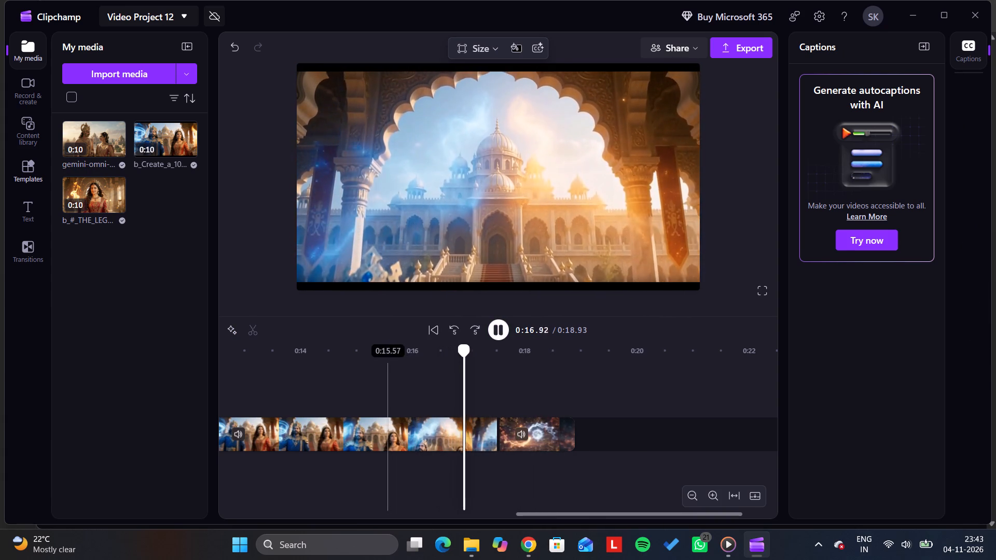
pyautogui.click(374, 373)
pyautogui.click(362, 375)
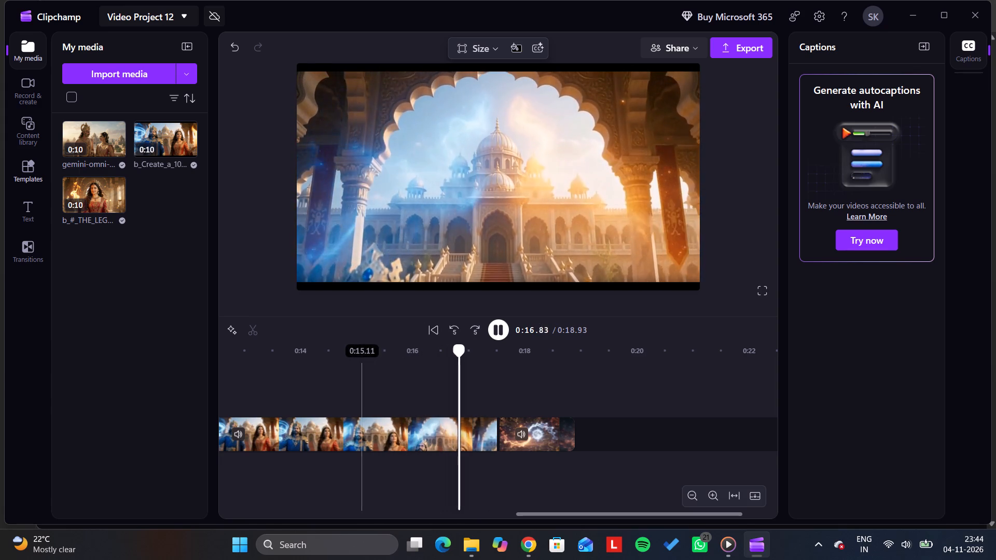
pyautogui.click(319, 412)
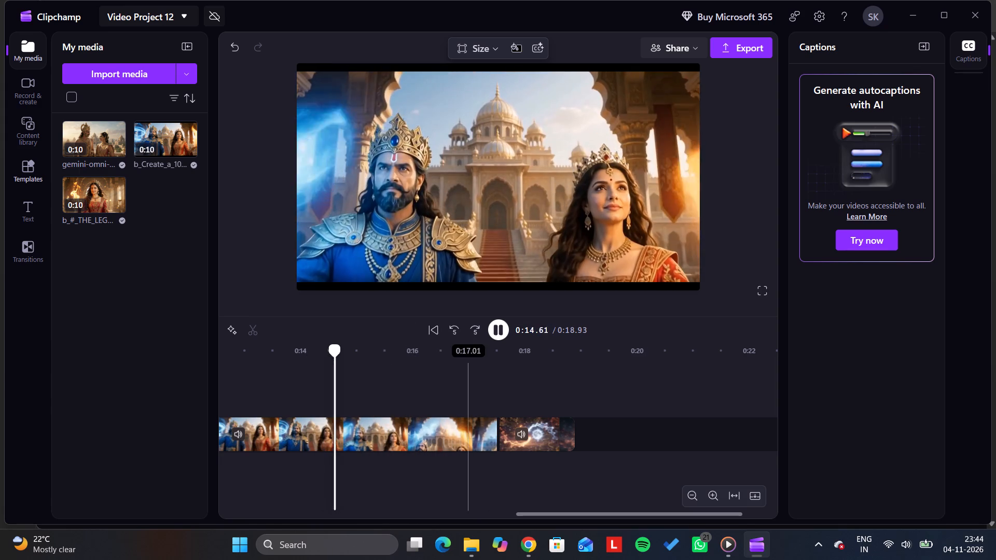
pyautogui.click(492, 338)
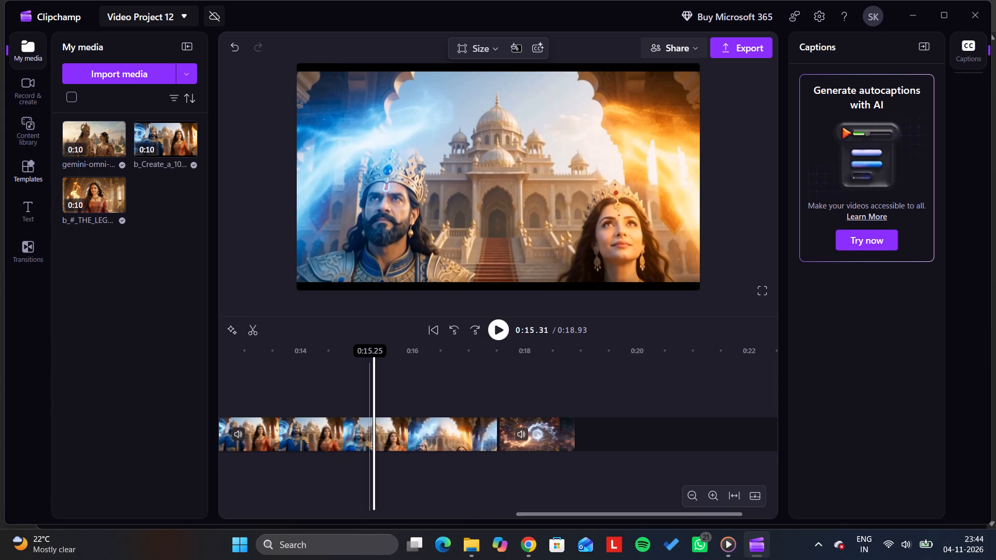
# Extend the start of the last gemini-omni clip to make it 1.91 s long, shifting it later for room and starting it at 0:17.54.
pyautogui.click(536, 430)
pyautogui.click(505, 338)
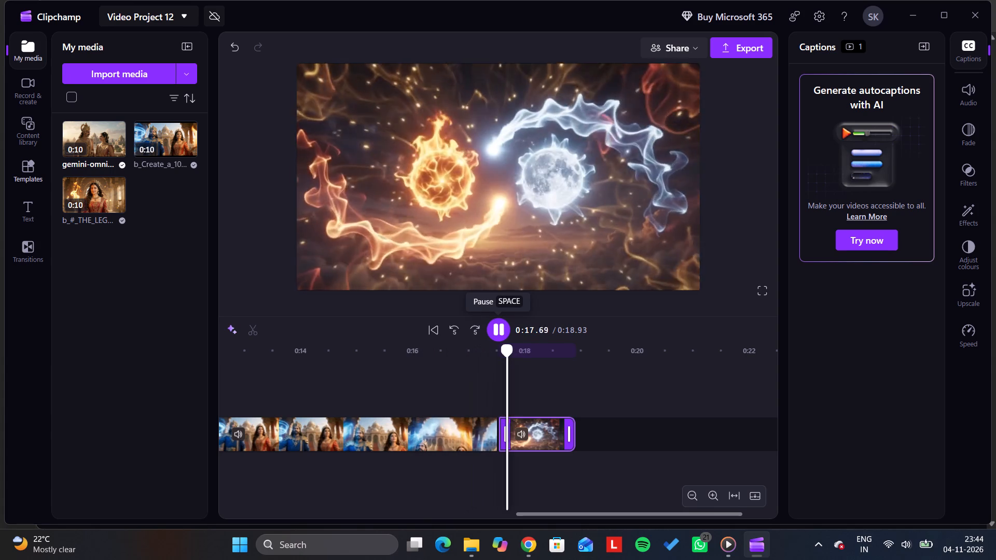
pyautogui.click(499, 333)
pyautogui.moveTo(507, 432); pyautogui.dragTo(503, 433)
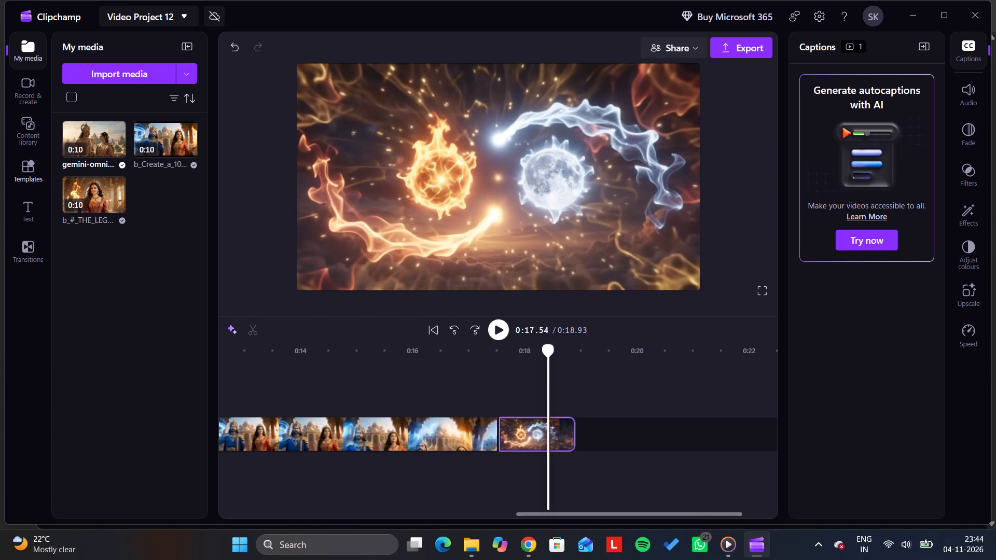
pyautogui.moveTo(503, 433); pyautogui.dragTo(493, 432)
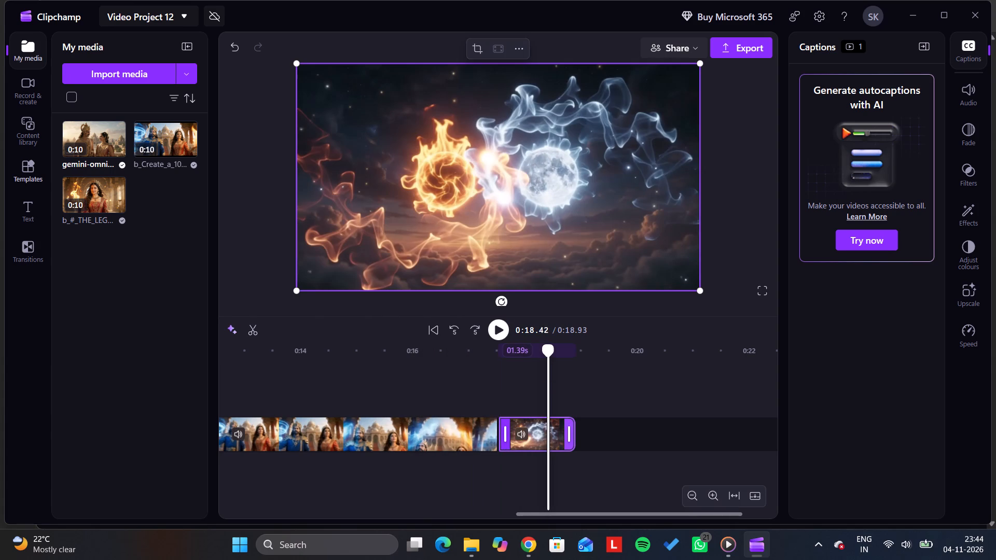
pyautogui.moveTo(565, 430); pyautogui.dragTo(585, 431)
pyautogui.click(548, 431)
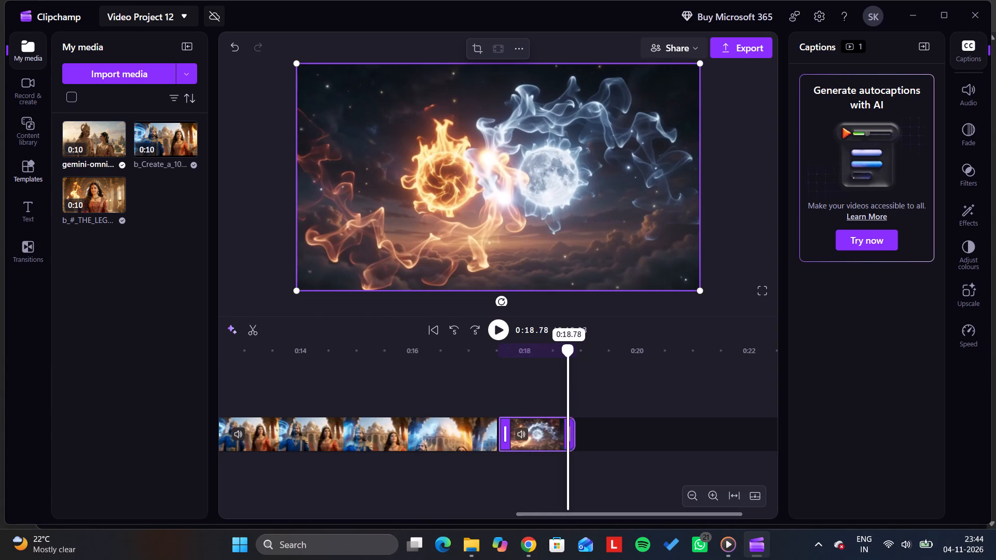
pyautogui.click(534, 425)
pyautogui.moveTo(534, 425); pyautogui.dragTo(562, 425)
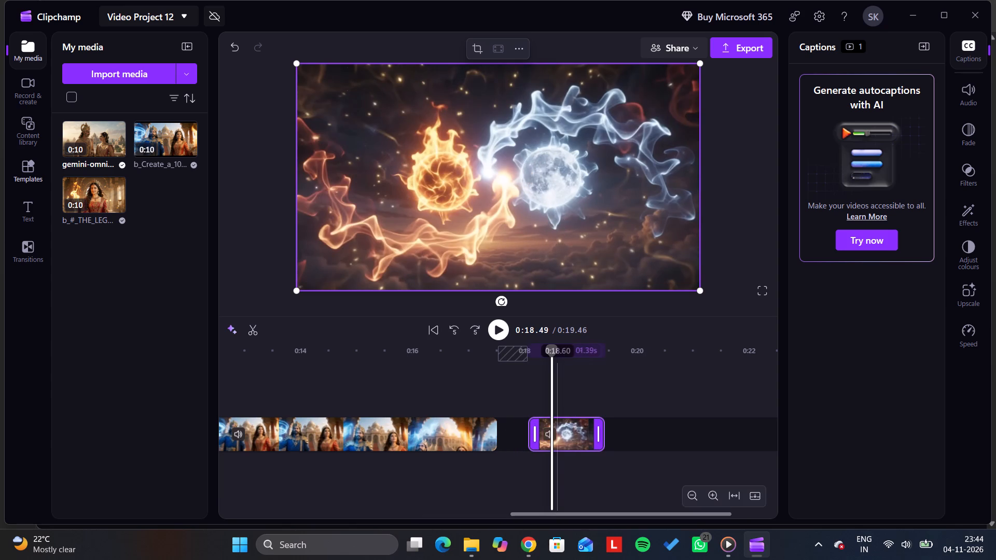
pyautogui.moveTo(535, 432); pyautogui.dragTo(521, 432)
pyautogui.click(510, 407)
pyautogui.click(493, 325)
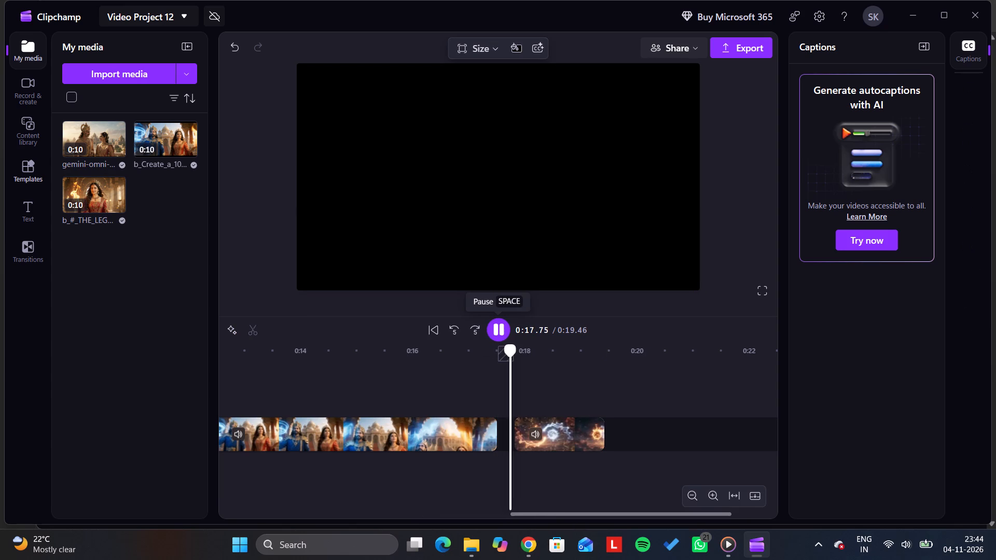
pyautogui.click(493, 325)
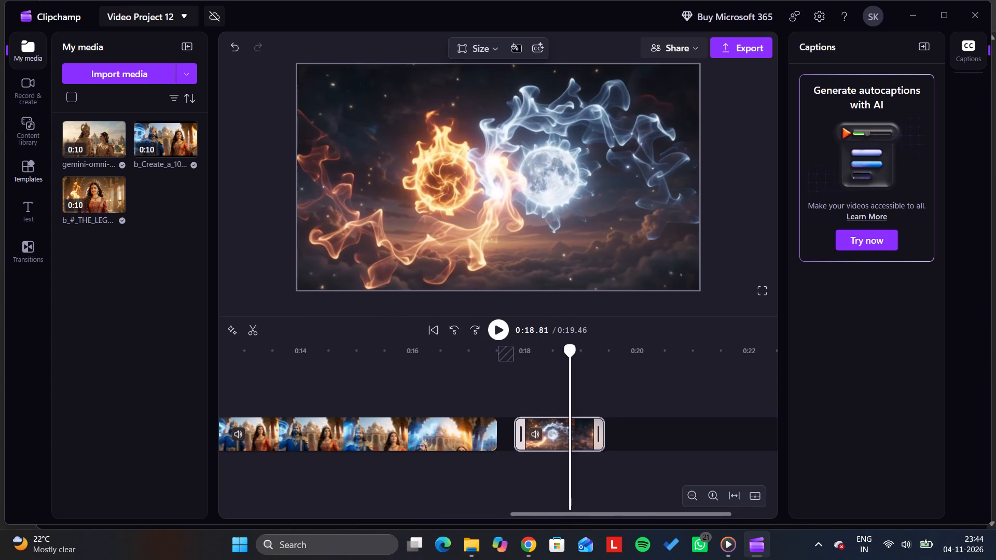
pyautogui.moveTo(521, 430); pyautogui.dragTo(502, 430)
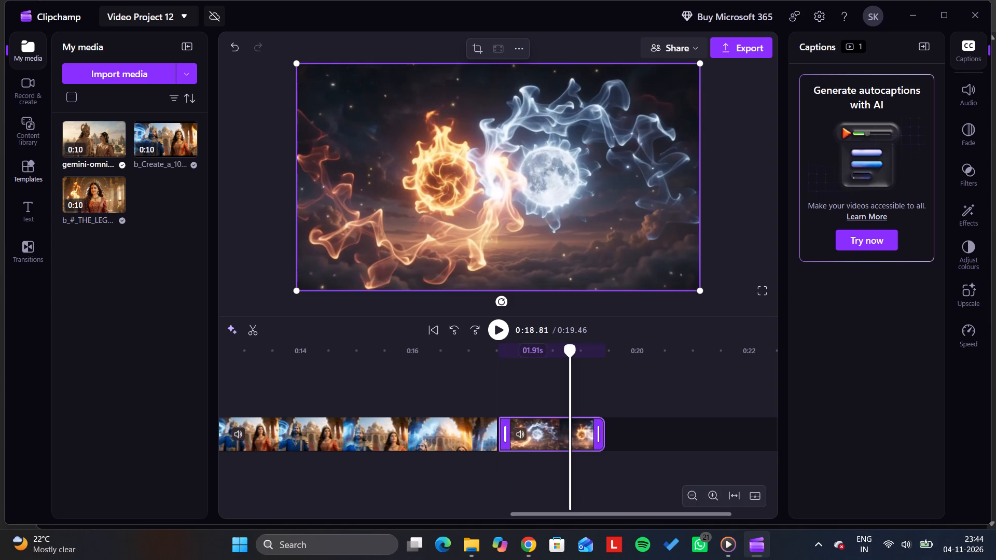
# Extend the start of the last gemini-omni clip to 2.00 s, close the gap before it, and play back the join.
pyautogui.moveTo(541, 426); pyautogui.dragTo(605, 422)
pyautogui.moveTo(569, 433); pyautogui.dragTo(561, 435)
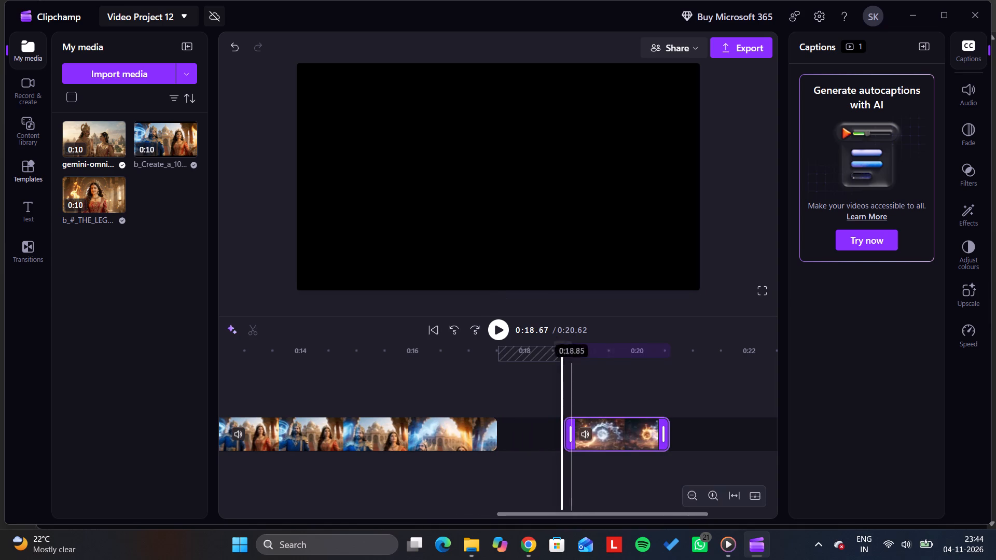
pyautogui.click(528, 429)
pyautogui.click(463, 395)
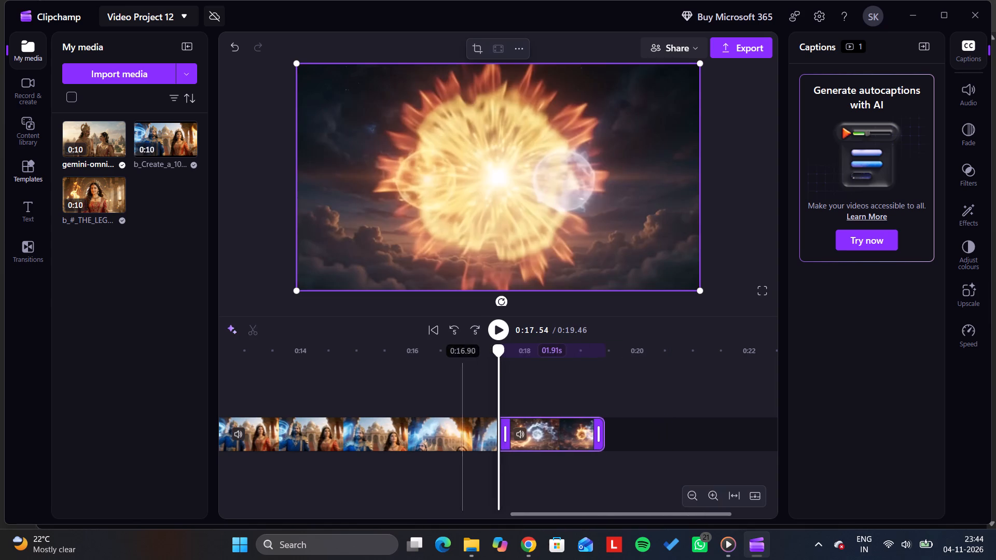
pyautogui.moveTo(568, 431); pyautogui.dragTo(634, 424)
pyautogui.moveTo(573, 437); pyautogui.dragTo(565, 437)
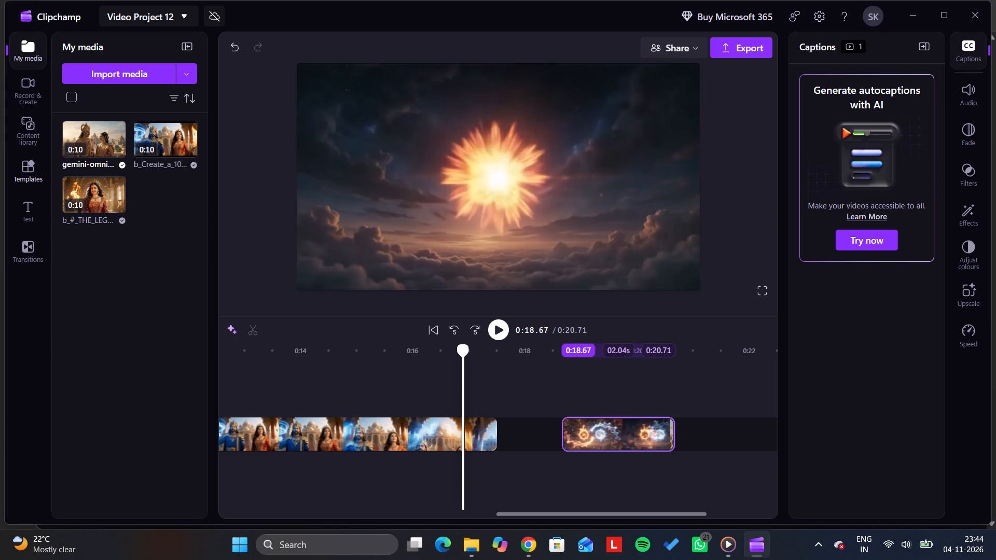
pyautogui.moveTo(565, 437); pyautogui.dragTo(565, 439)
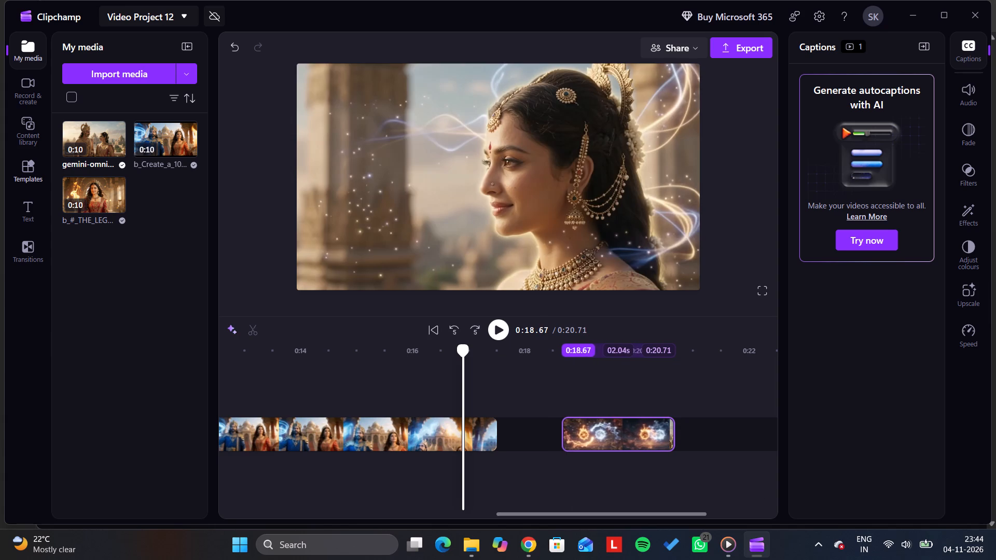
pyautogui.moveTo(565, 439); pyautogui.dragTo(568, 439)
pyautogui.click(532, 430)
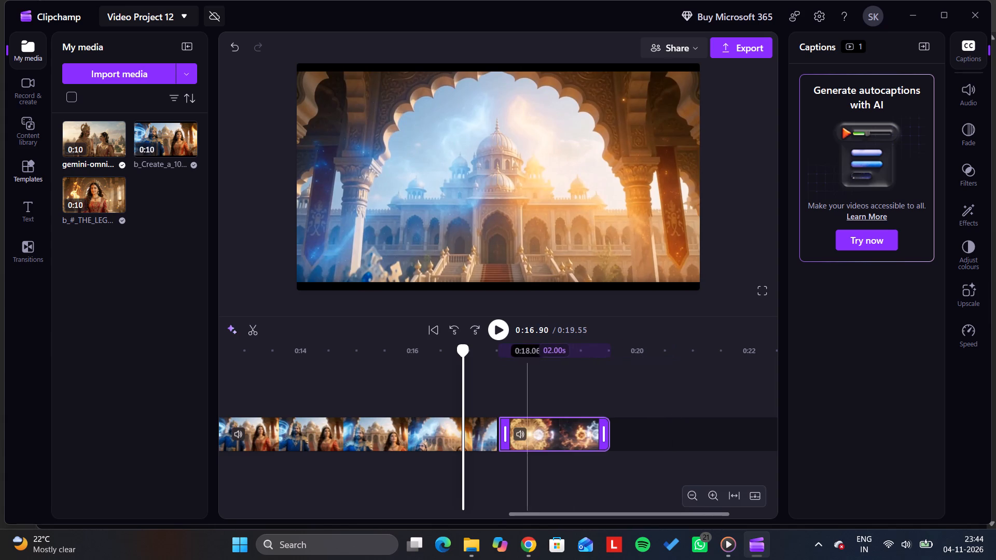
pyautogui.click(502, 339)
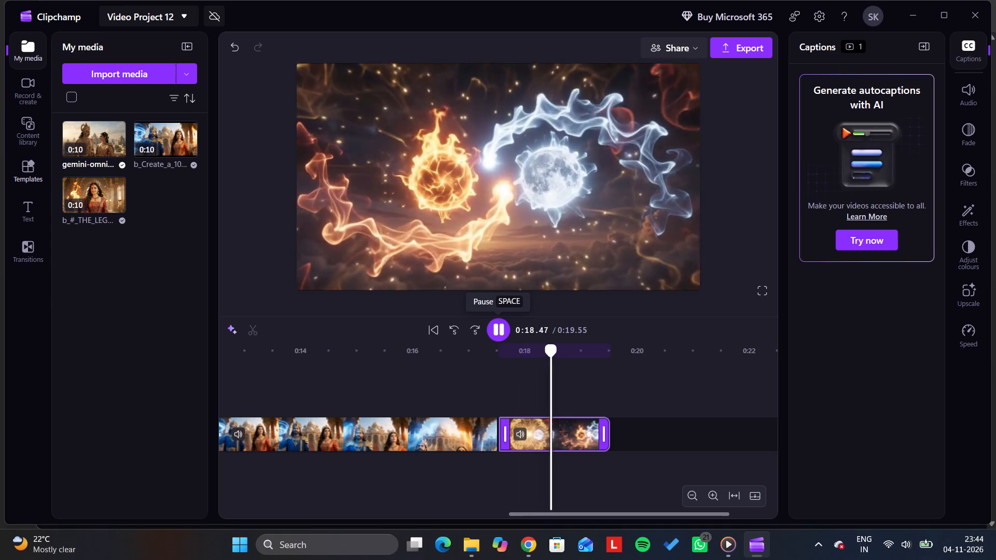
pyautogui.click(502, 339)
# Move the last gemini-omni clip later, extend its start to make it about 2.4 s long, and play it back.
pyautogui.click(545, 441)
pyautogui.moveTo(563, 431); pyautogui.dragTo(596, 429)
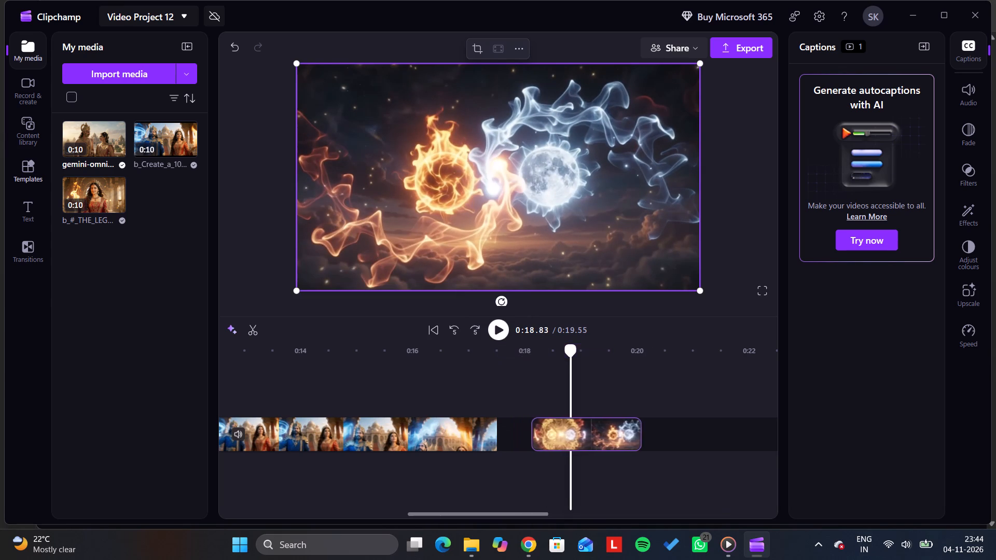
pyautogui.moveTo(596, 429); pyautogui.dragTo(597, 429)
pyautogui.moveTo(541, 432); pyautogui.dragTo(522, 435)
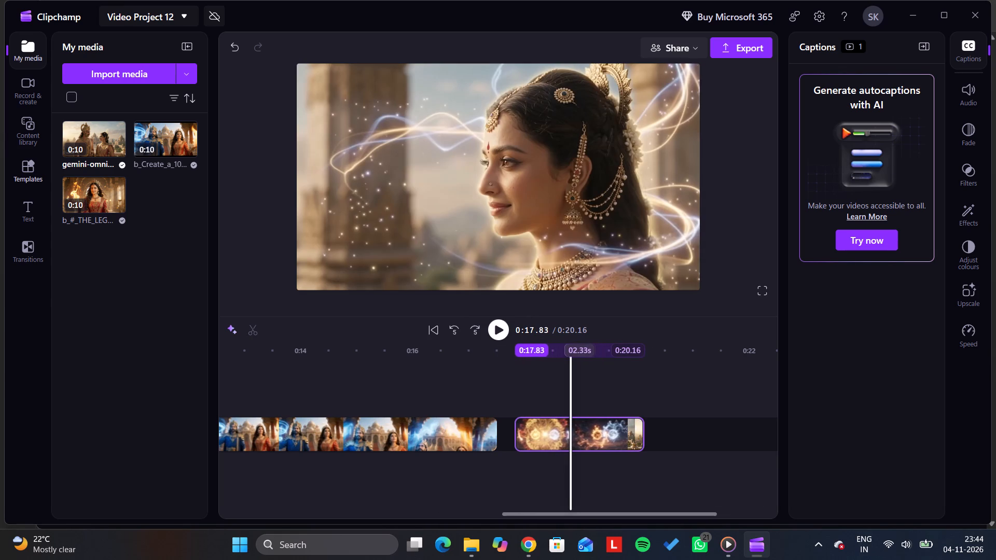
pyautogui.moveTo(522, 435); pyautogui.dragTo(517, 435)
pyautogui.click(496, 400)
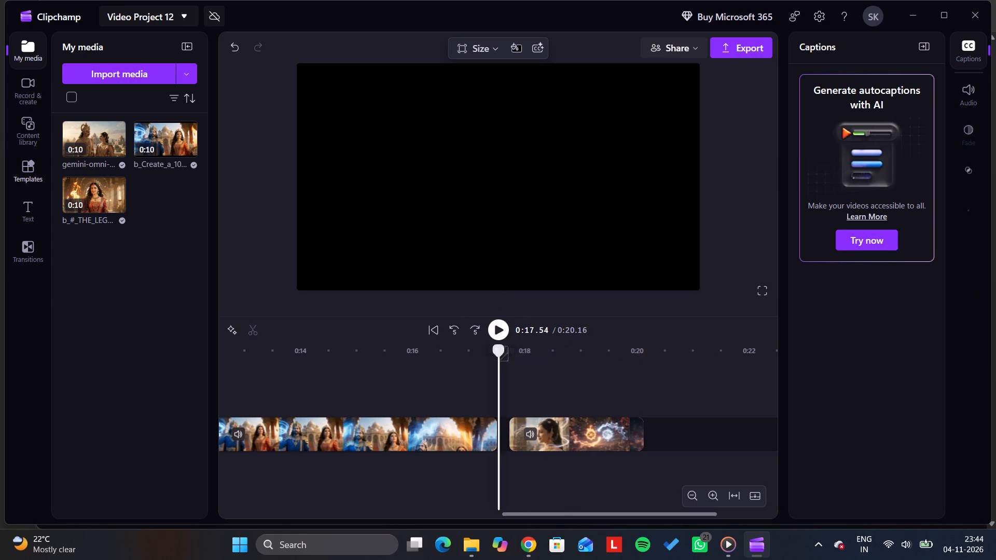
pyautogui.click(498, 330)
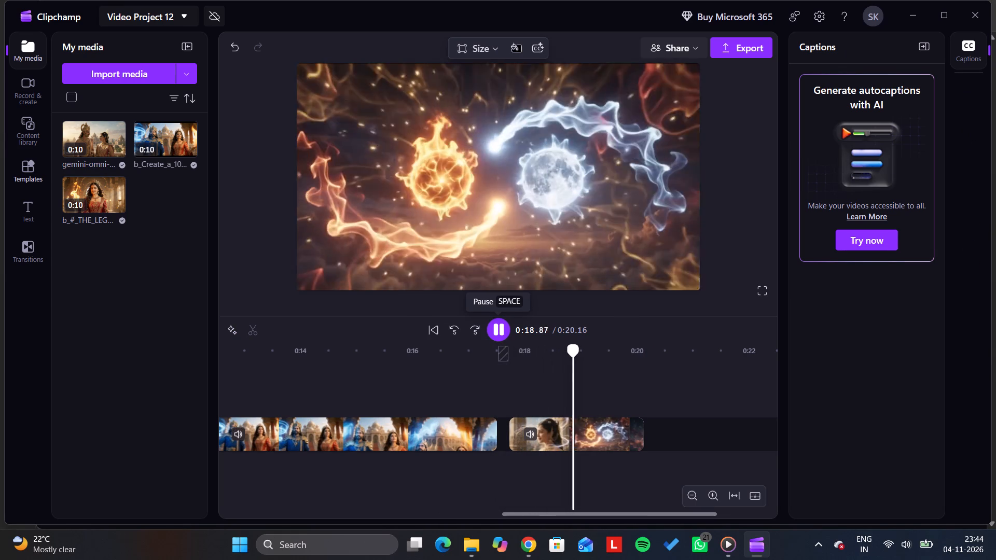
pyautogui.click(498, 330)
# Trim the end of the second clip to about 0:15.8 and close the gap before the last gemini-omni clip.
pyautogui.click(475, 428)
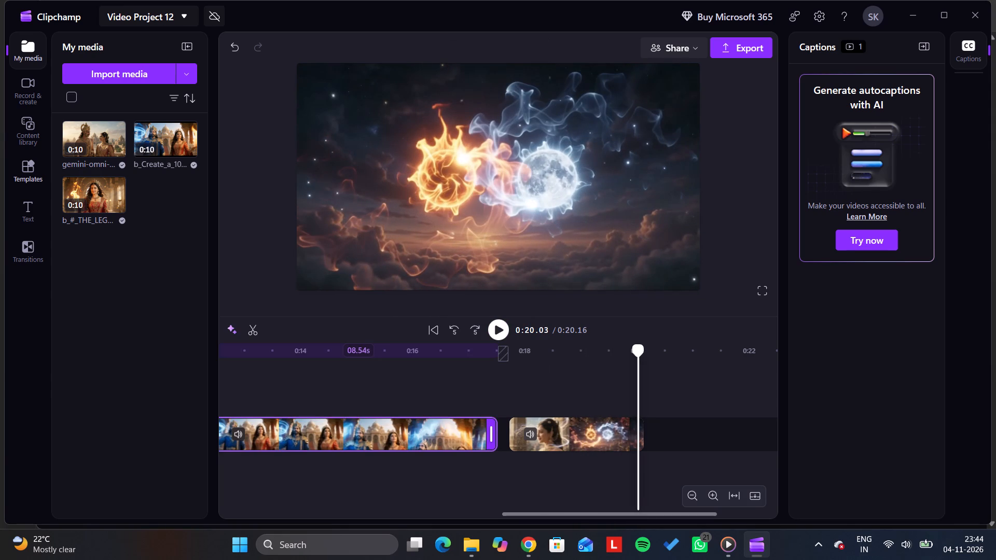
pyautogui.click(434, 426)
pyautogui.click(411, 401)
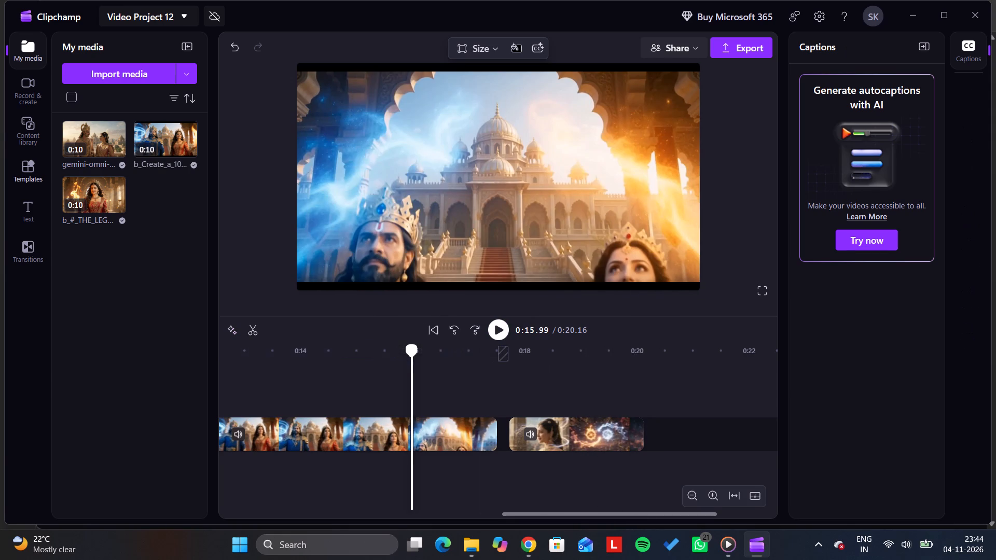
pyautogui.click(498, 334)
pyautogui.click(498, 334)
pyautogui.click(385, 389)
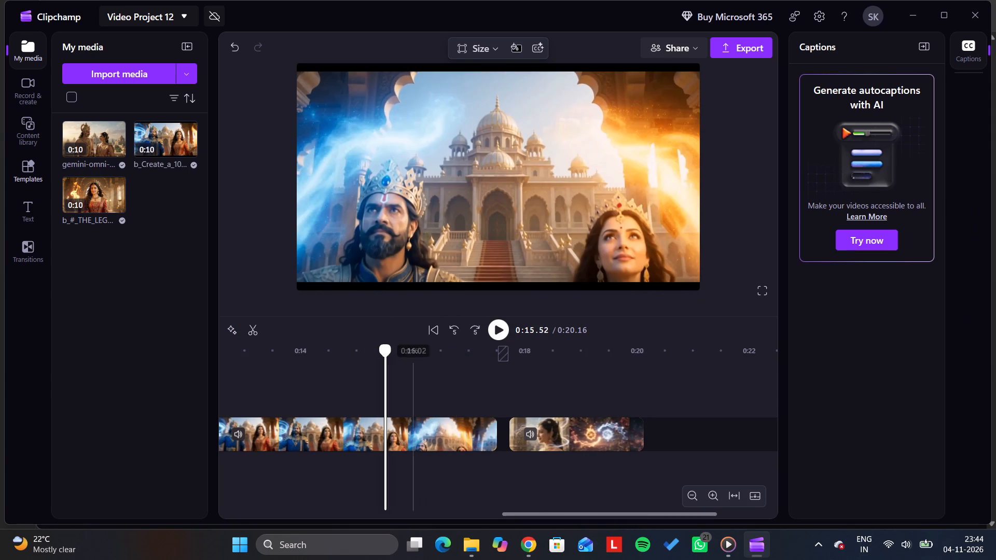
pyautogui.moveTo(491, 440); pyautogui.dragTo(395, 435)
pyautogui.click(455, 432)
# Play back the join between the second clip and the last gemini-omni clip from about 0:14.8.
pyautogui.click(345, 404)
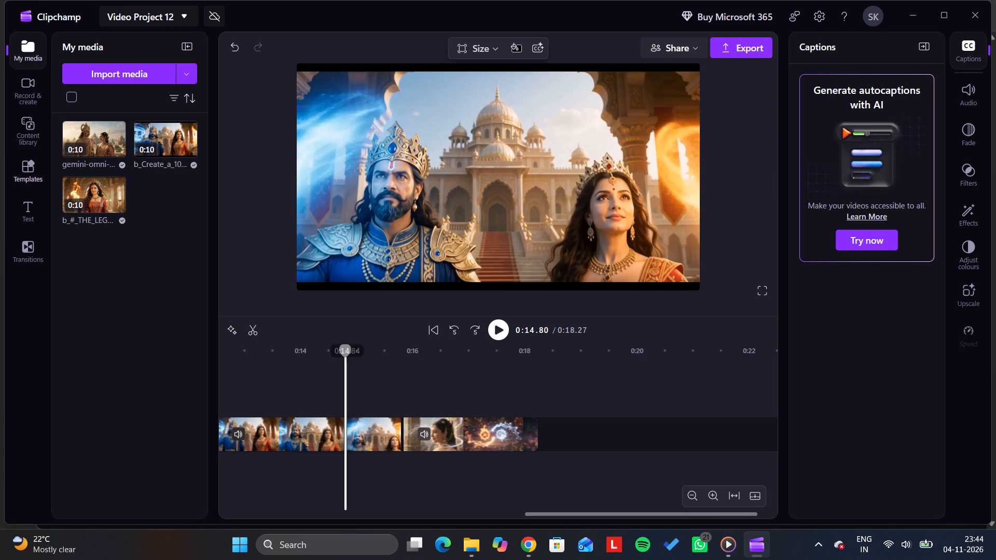
pyautogui.click(499, 339)
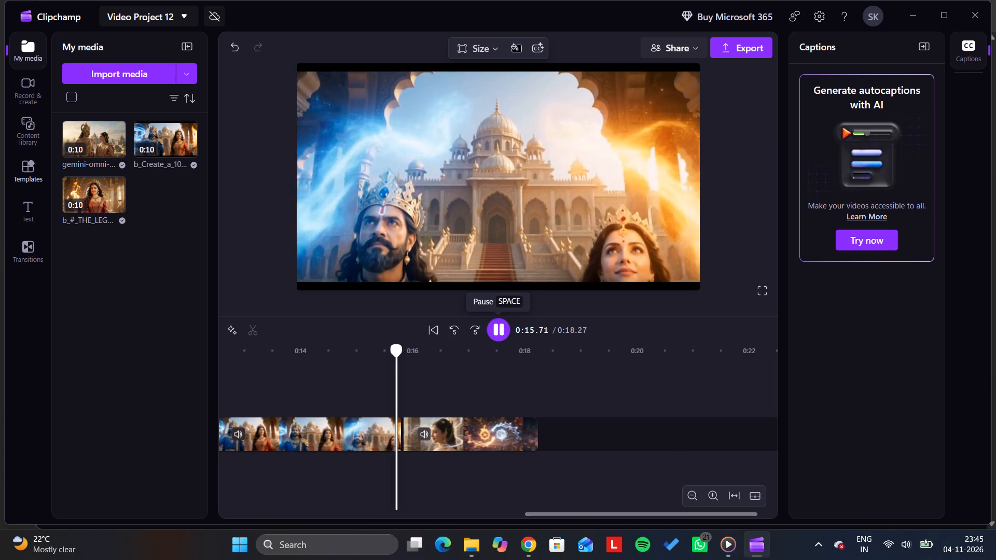
pyautogui.click(499, 339)
pyautogui.click(312, 384)
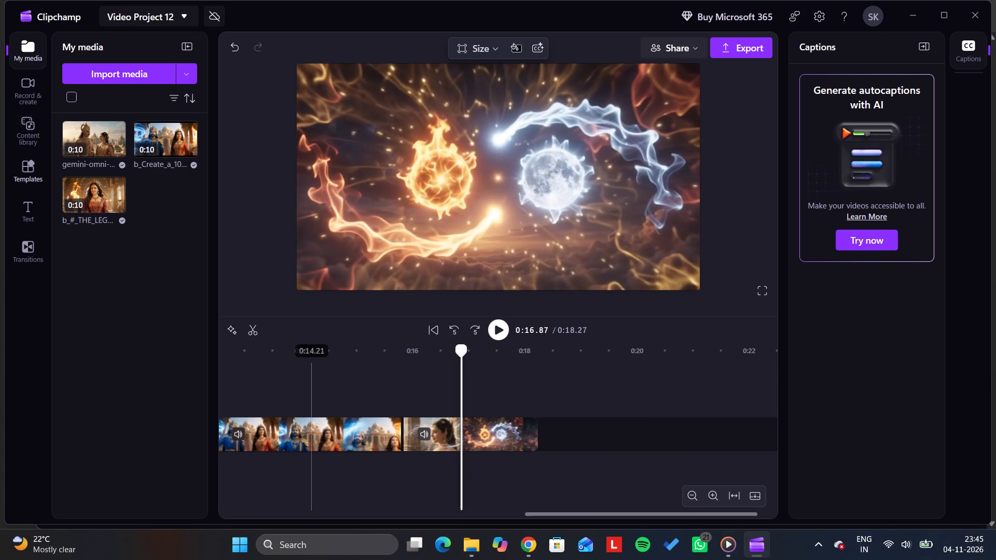
# Trim the end of the second clip to make it 5.82 s long, previewing the cut, and close the gap before the last clip.
pyautogui.moveTo(394, 438); pyautogui.dragTo(378, 440)
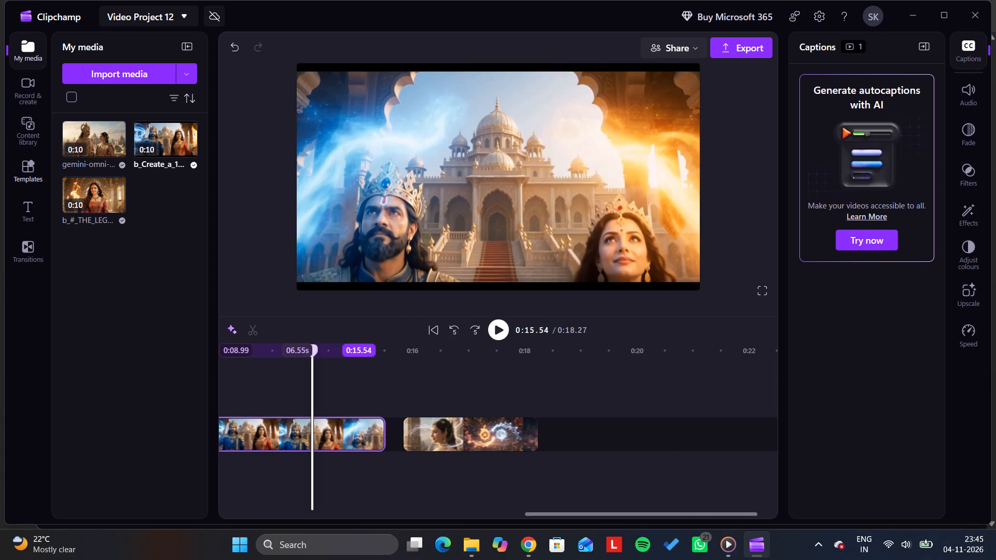
pyautogui.moveTo(378, 440); pyautogui.dragTo(374, 440)
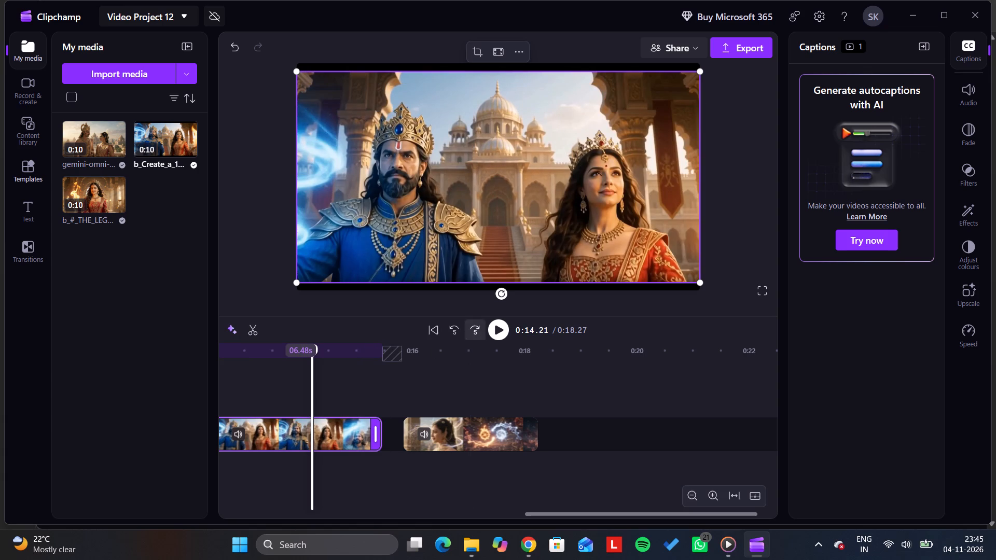
pyautogui.click(494, 328)
pyautogui.click(498, 327)
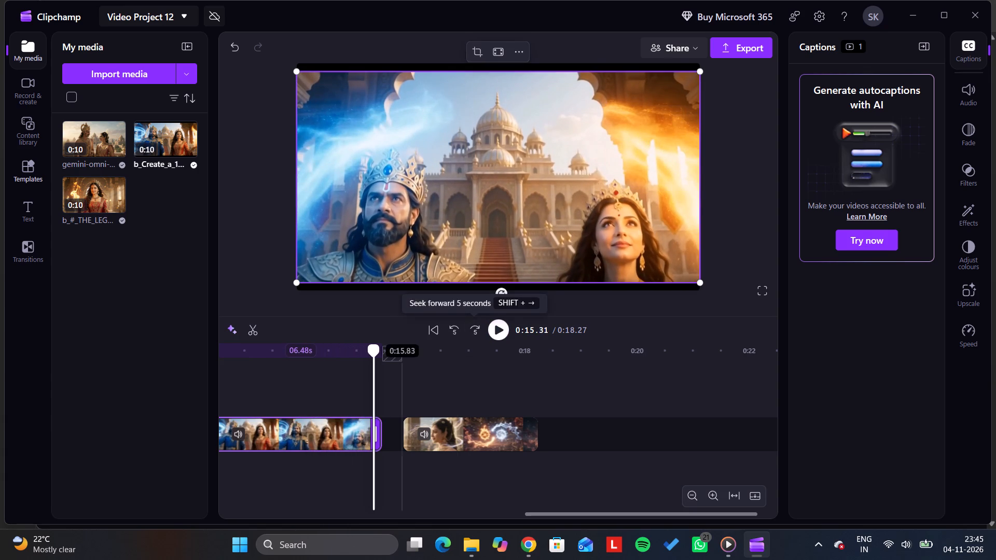
pyautogui.click(355, 396)
pyautogui.moveTo(377, 436); pyautogui.dragTo(357, 436)
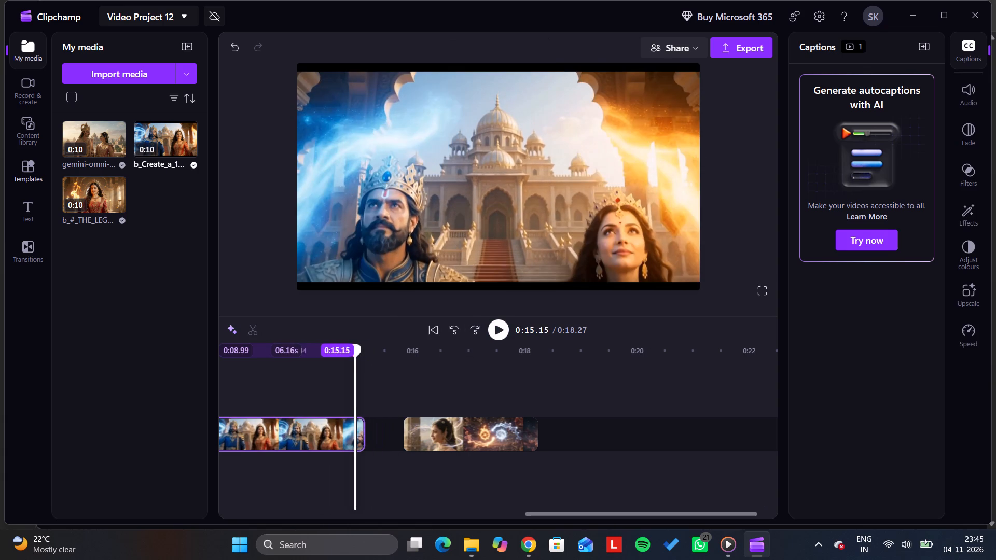
pyautogui.moveTo(357, 436); pyautogui.dragTo(342, 436)
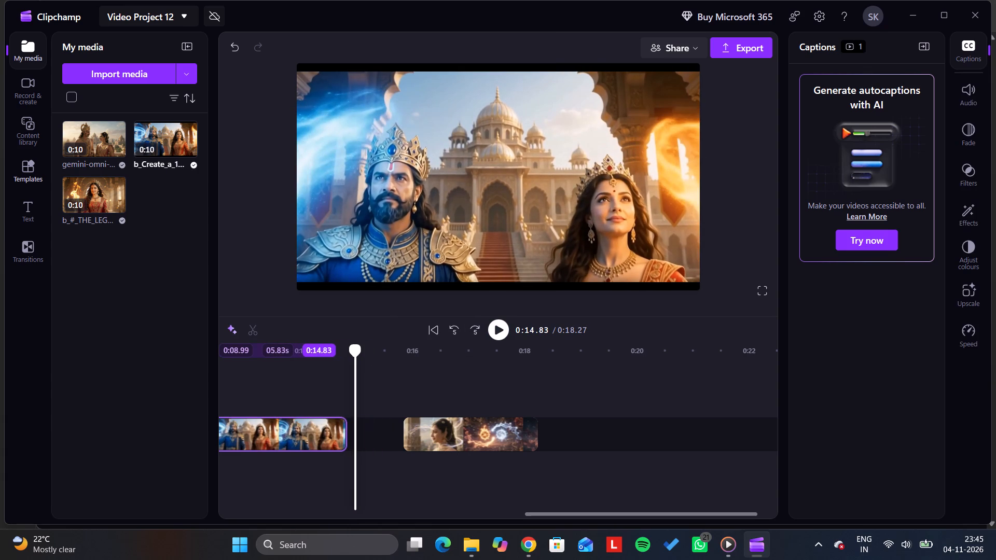
pyautogui.moveTo(342, 436); pyautogui.dragTo(340, 435)
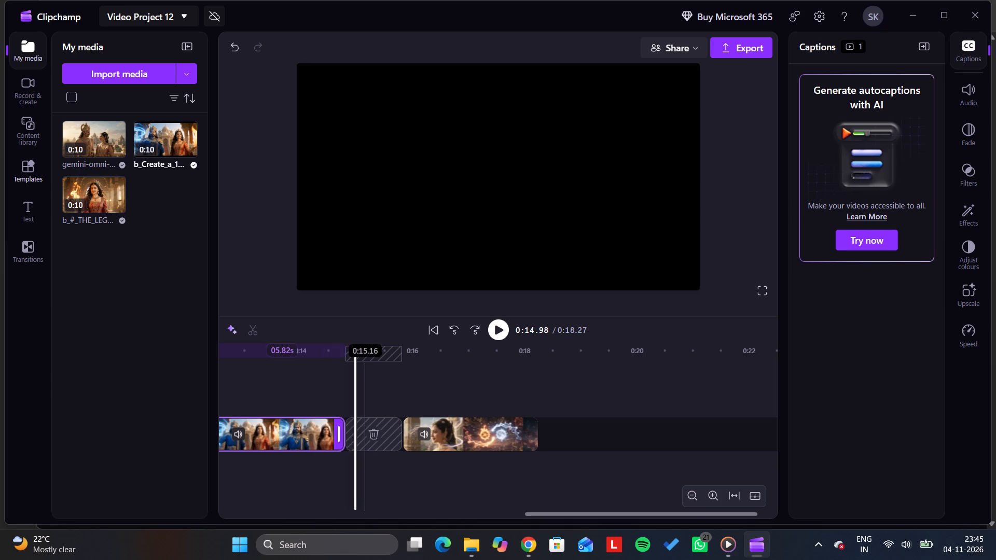
pyautogui.click(365, 429)
pyautogui.click(367, 429)
# Play back the join between the second clip and the last gemini-omni clip from about 0:13.9.
pyautogui.click(310, 399)
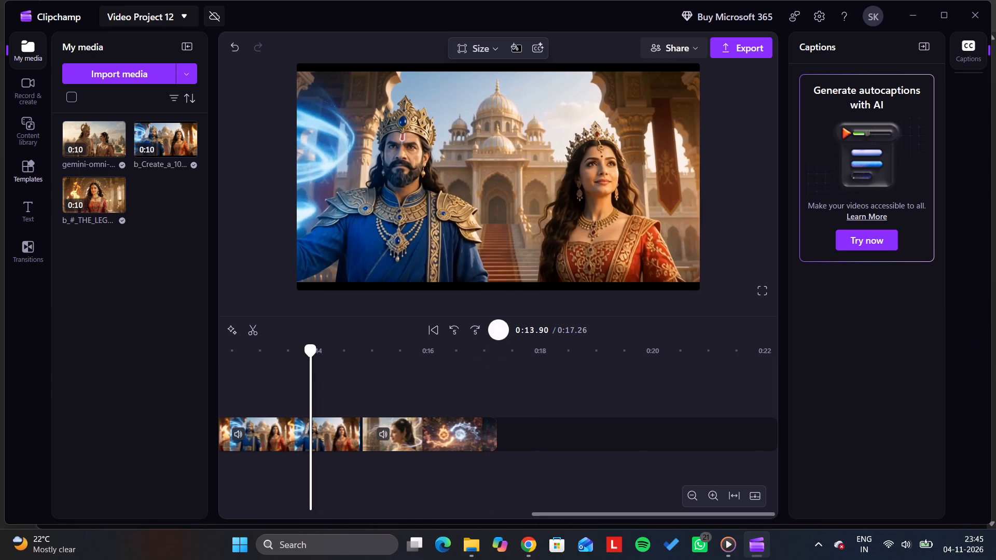
pyautogui.click(490, 328)
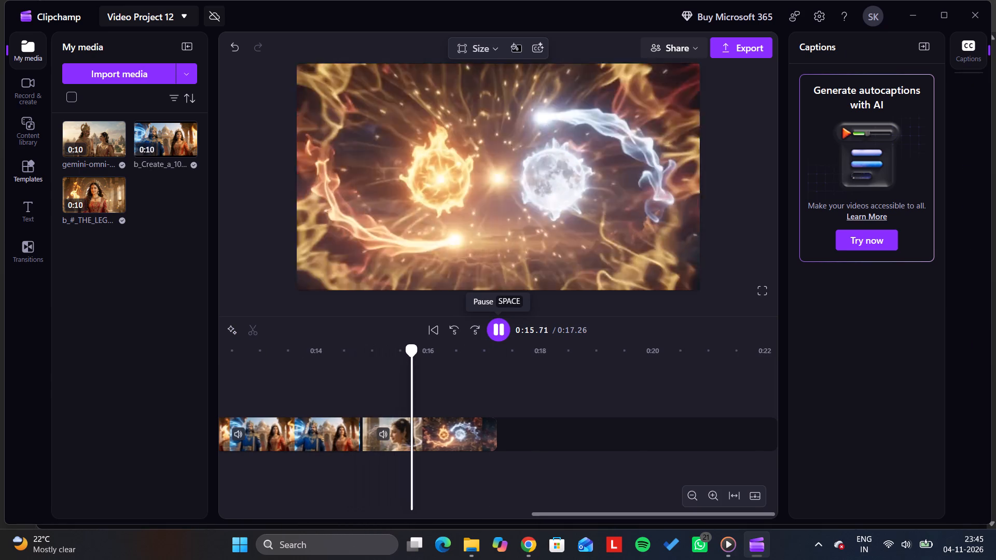
pyautogui.click(490, 328)
pyautogui.click(306, 396)
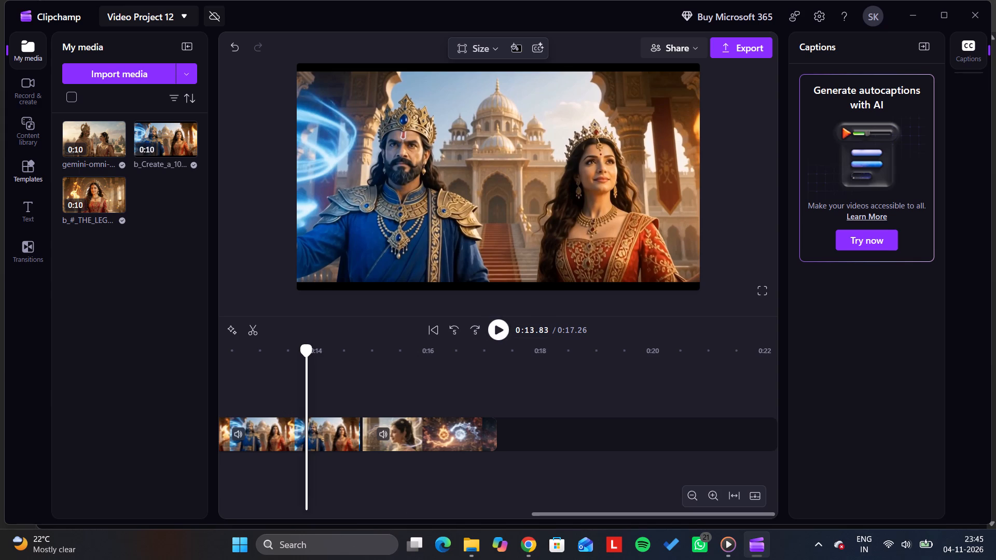
pyautogui.click(504, 334)
pyautogui.click(504, 334)
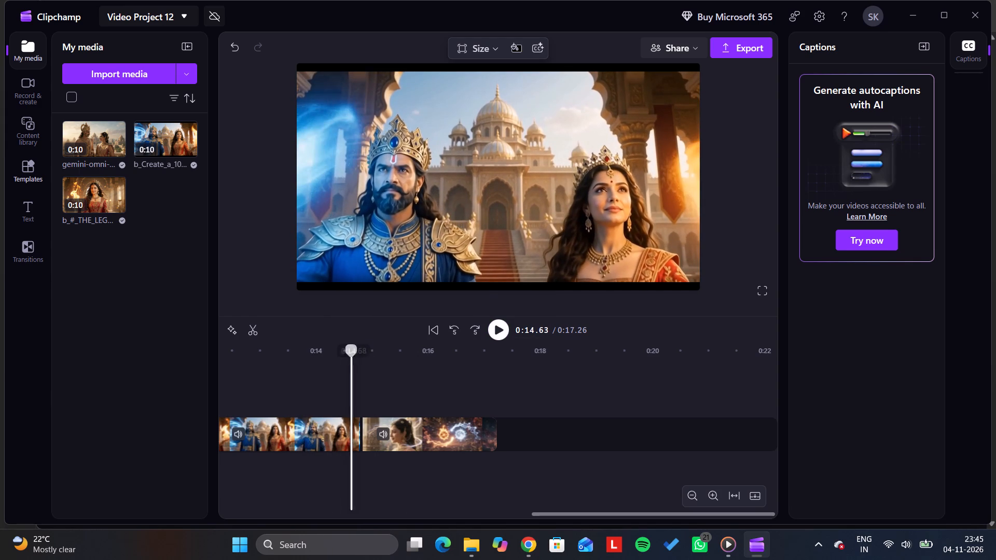
# Trim the end of the second clip to make it 5.53 s long and close the gap before the last gemini-omni clip.
pyautogui.moveTo(357, 429); pyautogui.dragTo(341, 432)
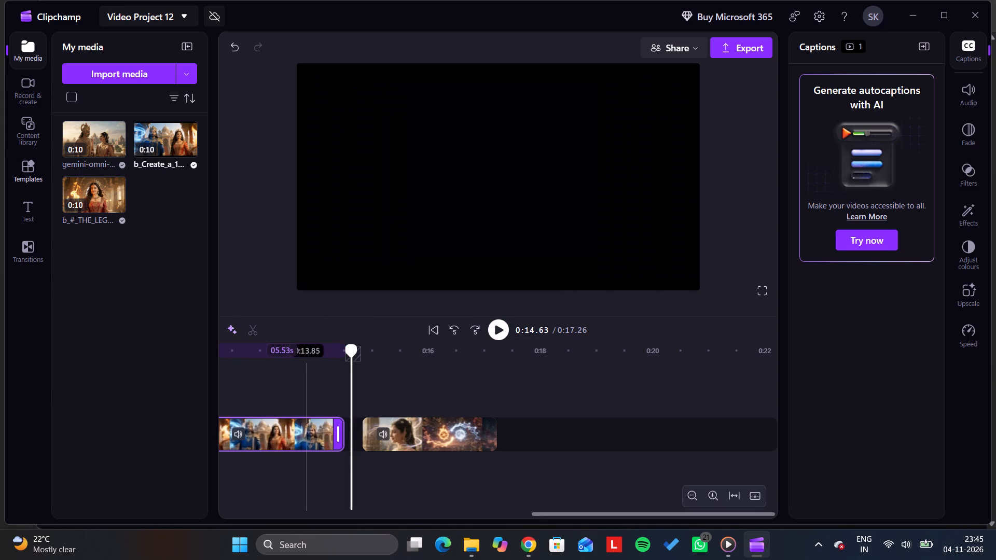
pyautogui.click(306, 396)
pyautogui.click(352, 430)
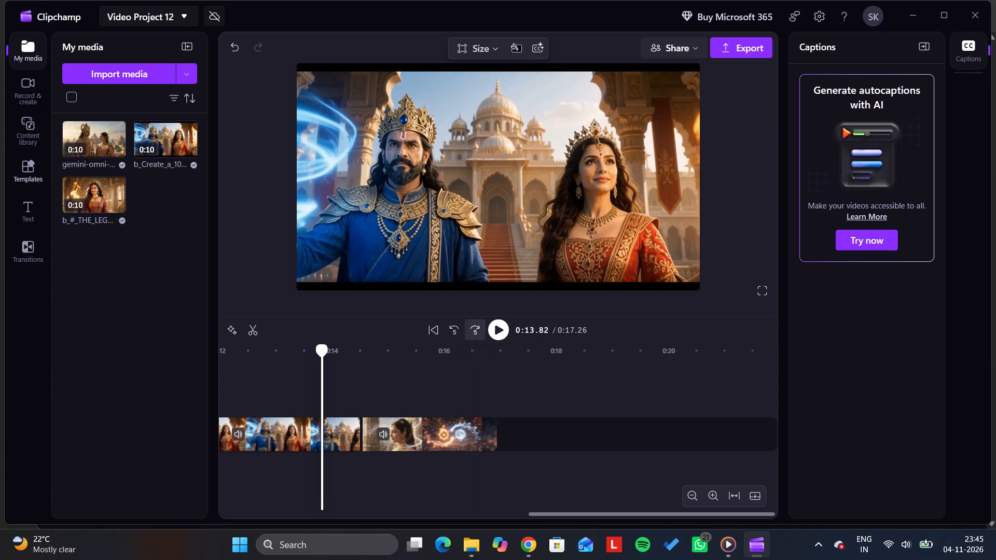
# Play back the join and the closing gemini-omni segment through to the end of the video.
pyautogui.click(496, 329)
pyautogui.click(496, 329)
pyautogui.click(255, 389)
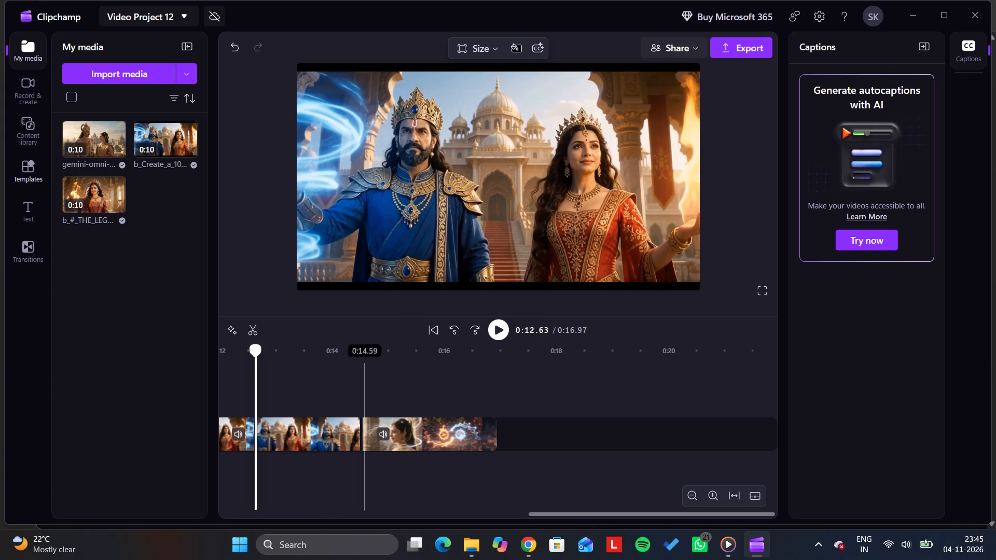
pyautogui.click(489, 330)
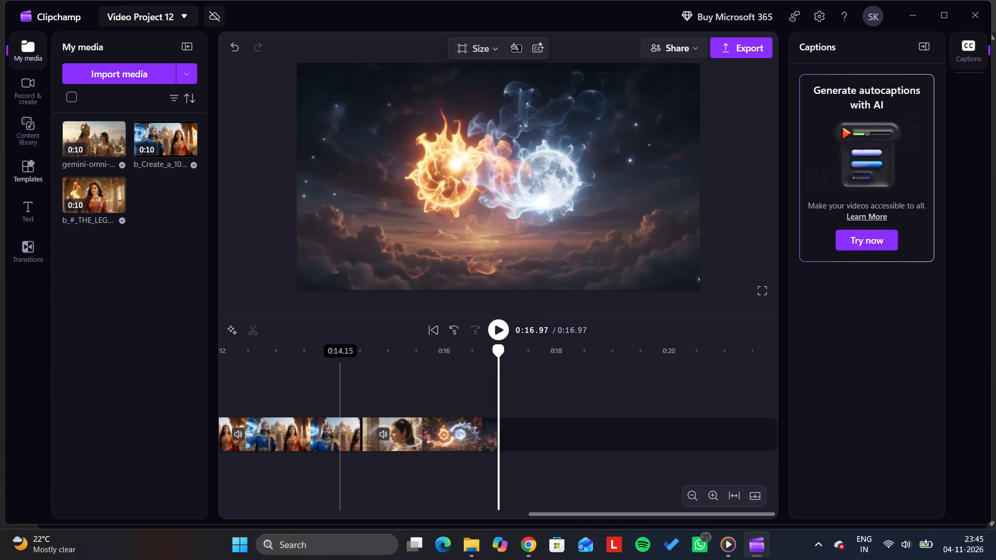
pyautogui.click(340, 350)
pyautogui.click(275, 375)
pyautogui.click(493, 329)
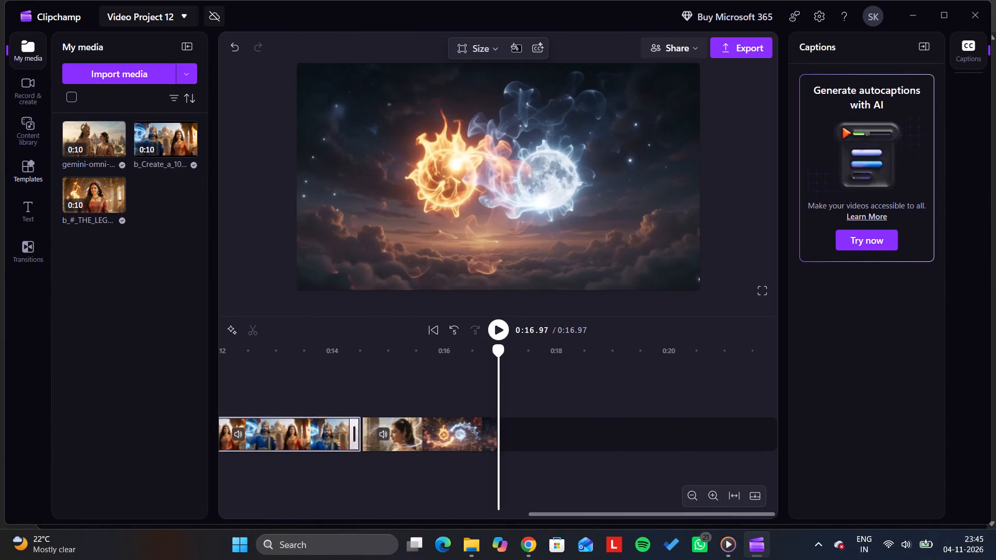
# Move the last gemini-omni clip later, extend its start to make it about 3.0 s long, preview it, and close the gap.
pyautogui.click(416, 438)
pyautogui.moveTo(435, 429); pyautogui.dragTo(480, 430)
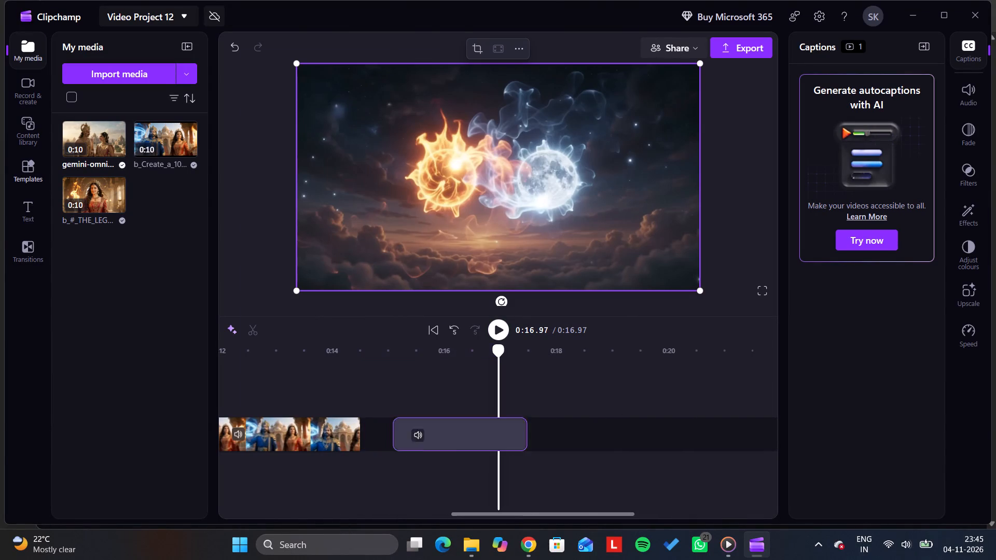
pyautogui.moveTo(480, 430); pyautogui.dragTo(558, 428)
pyautogui.moveTo(491, 436); pyautogui.dragTo(459, 440)
pyautogui.click(453, 388)
pyautogui.click(502, 330)
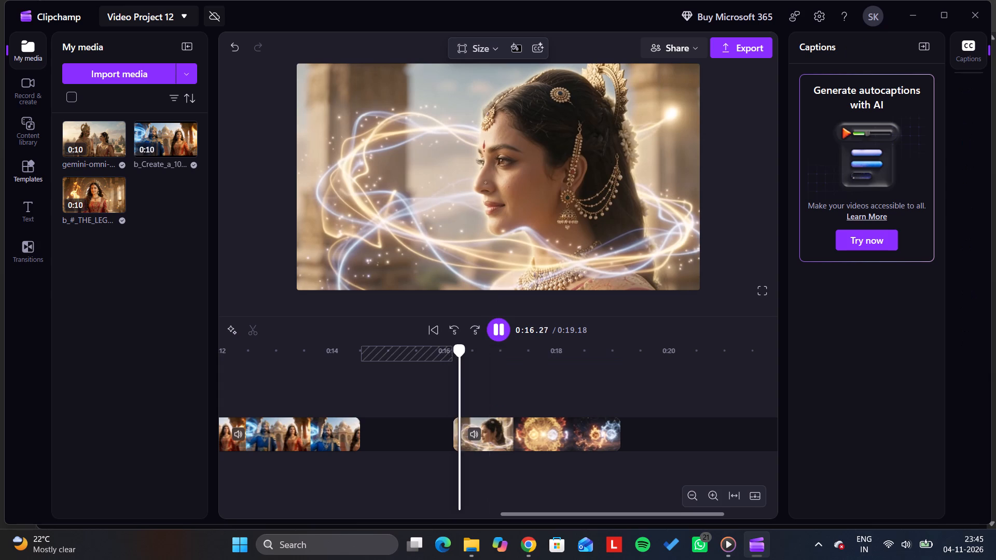
pyautogui.click(474, 389)
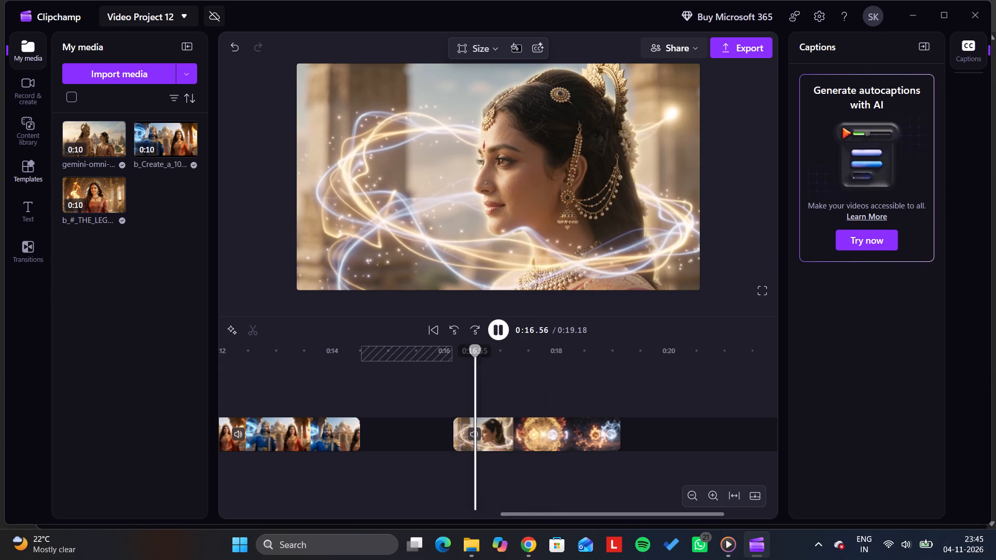
pyautogui.click(465, 373)
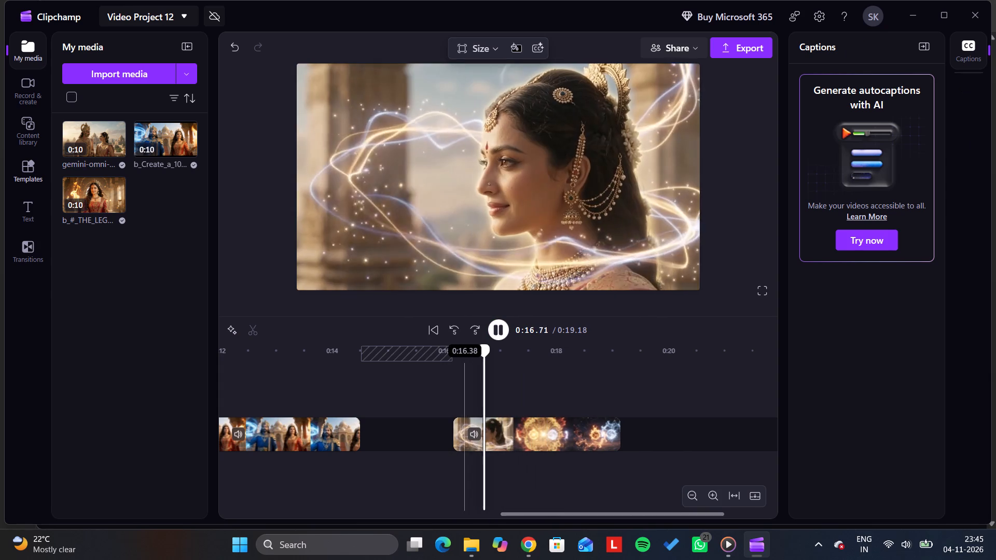
pyautogui.click(447, 372)
pyautogui.click(421, 373)
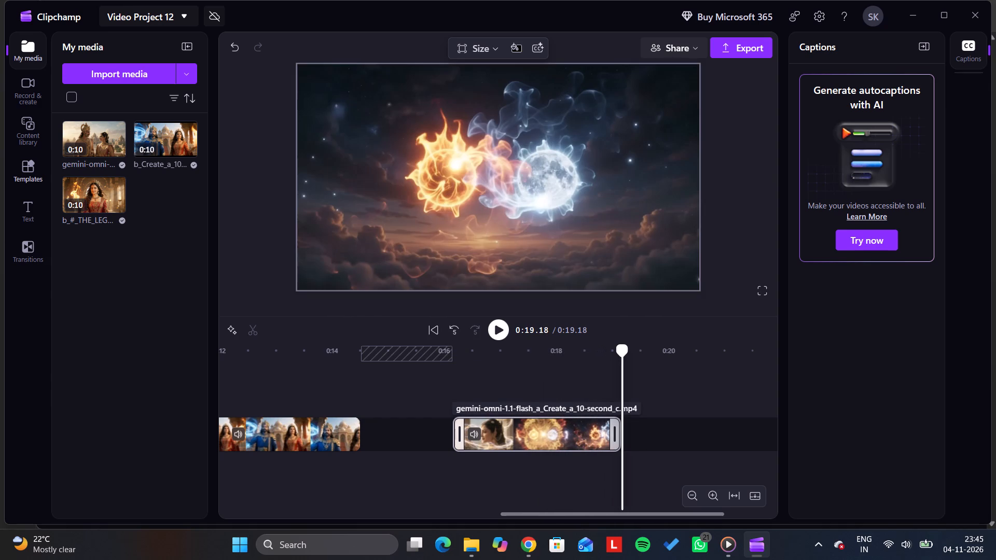
pyautogui.click(309, 427)
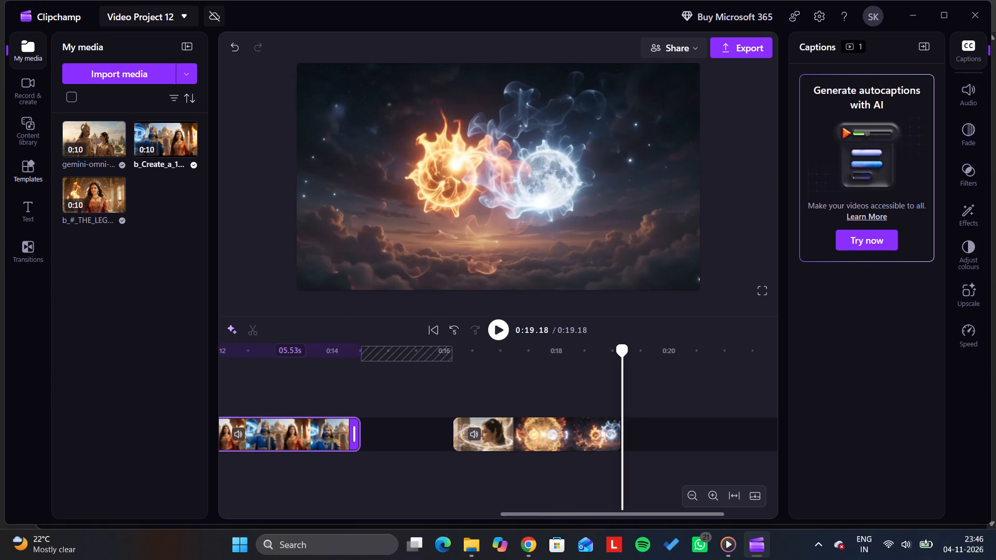
pyautogui.click(410, 436)
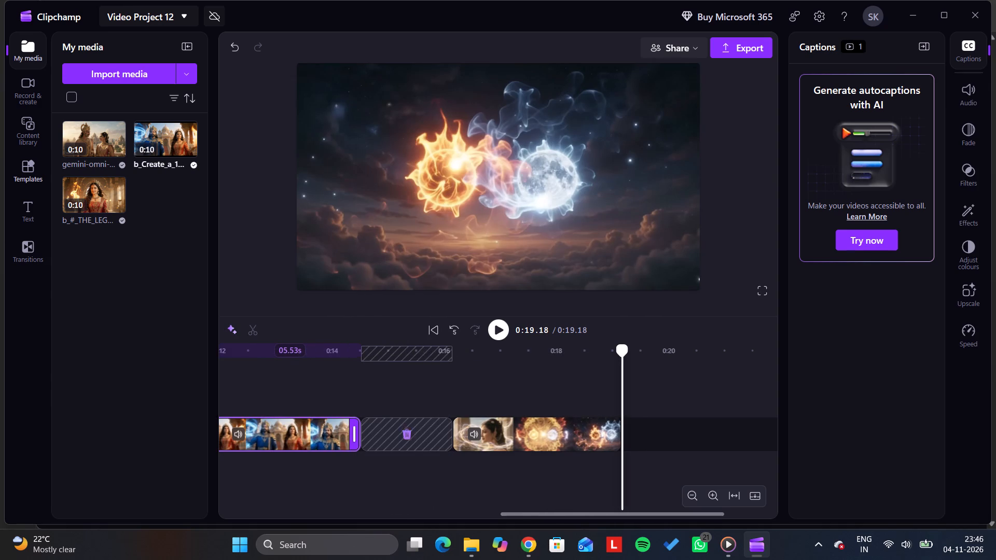
# Play back the end of the second clip and its join with the last gemini-omni clip repeatedly to judge the cut point.
pyautogui.click(274, 380)
pyautogui.click(499, 332)
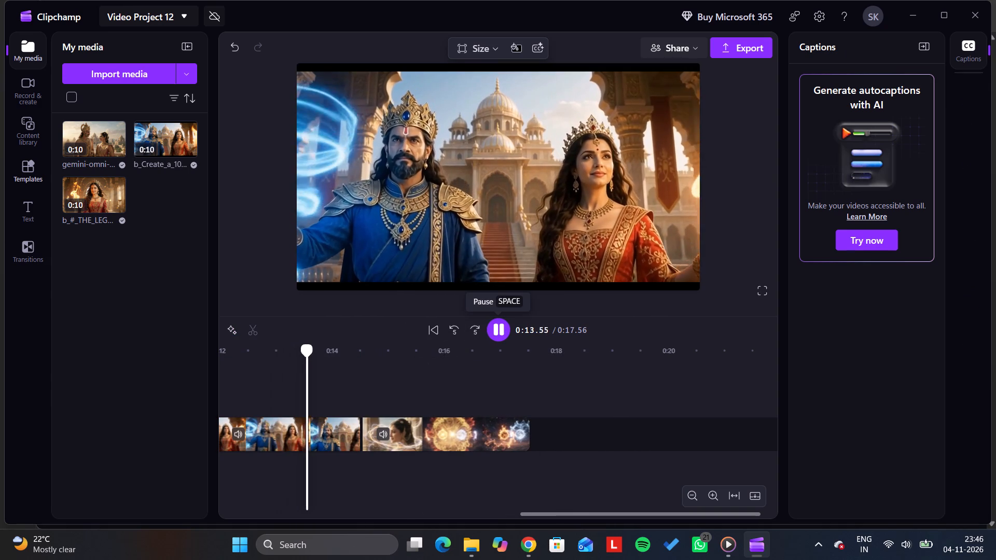
pyautogui.click(499, 332)
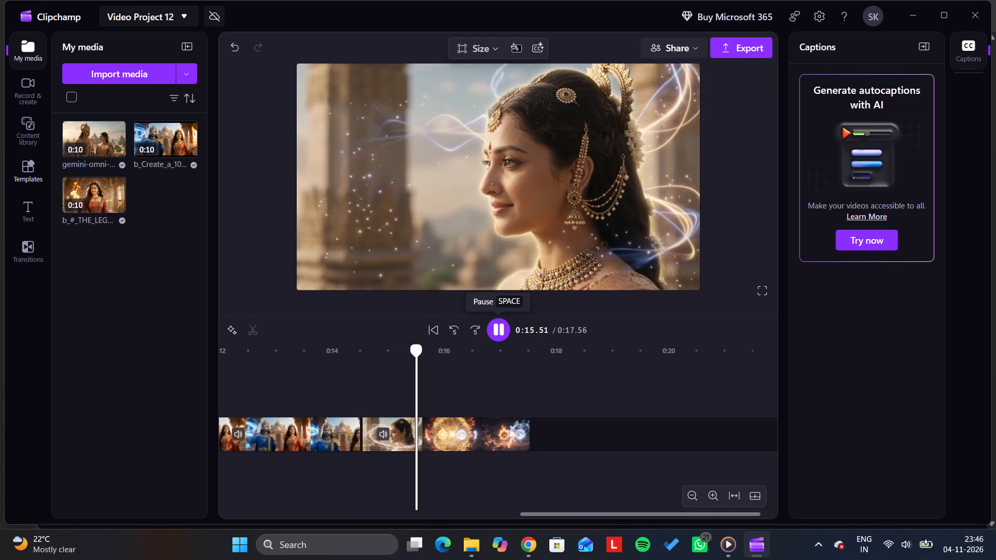
pyautogui.click(294, 393)
pyautogui.click(498, 325)
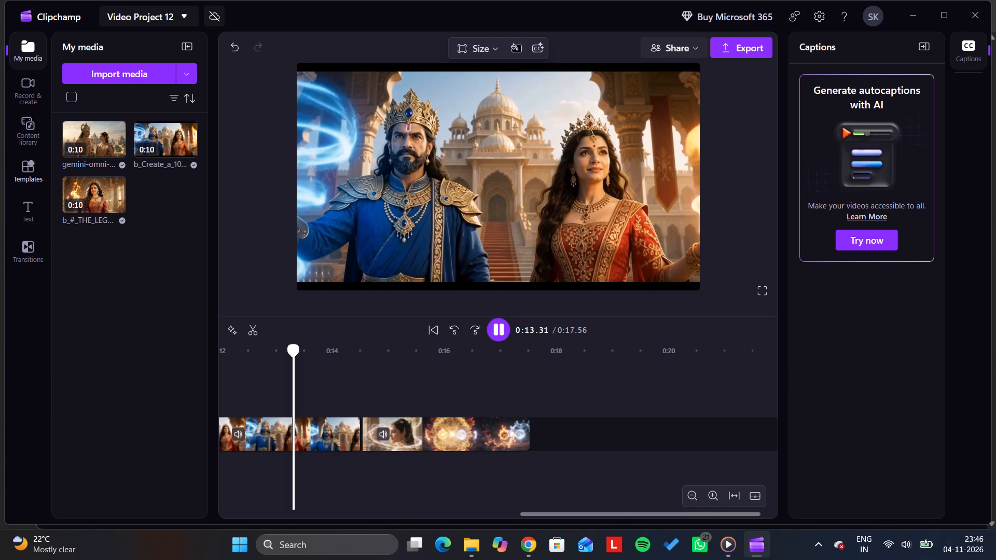
pyautogui.click(498, 325)
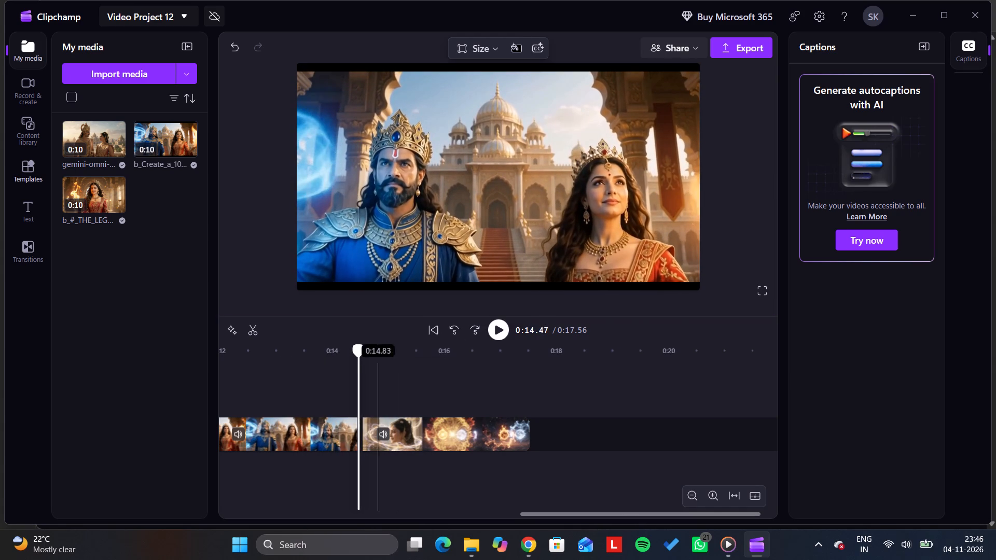
pyautogui.click(343, 386)
pyautogui.doubleClick(489, 324)
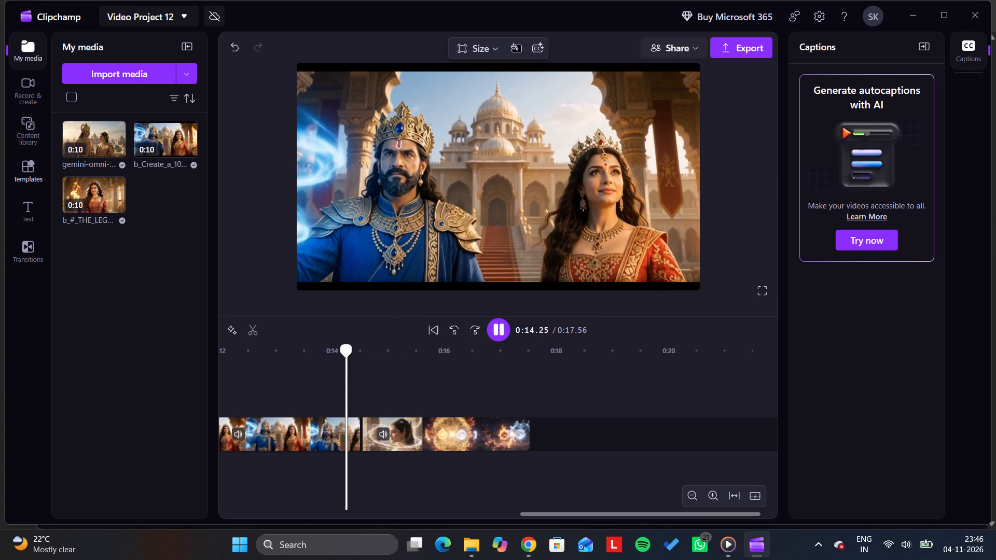
pyautogui.click(304, 377)
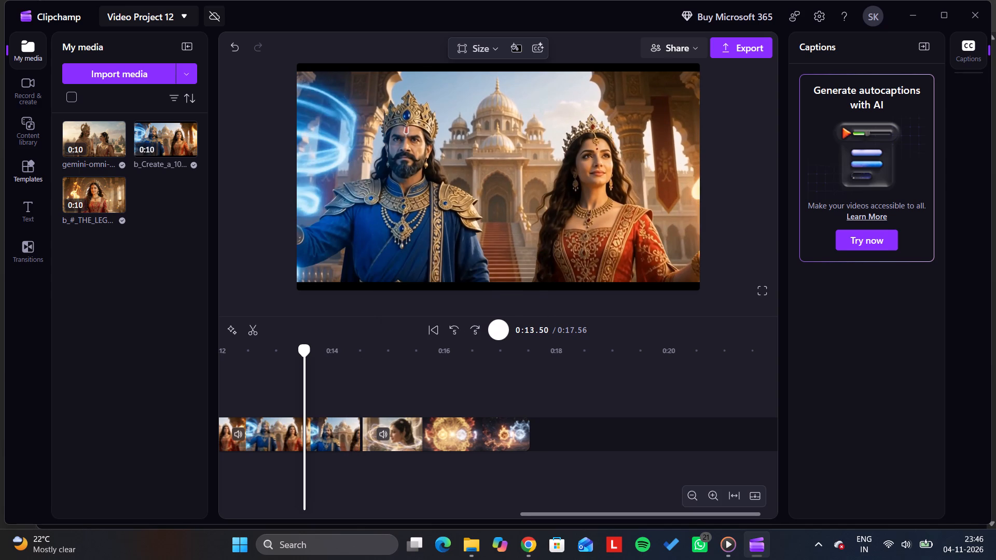
pyautogui.doubleClick(490, 323)
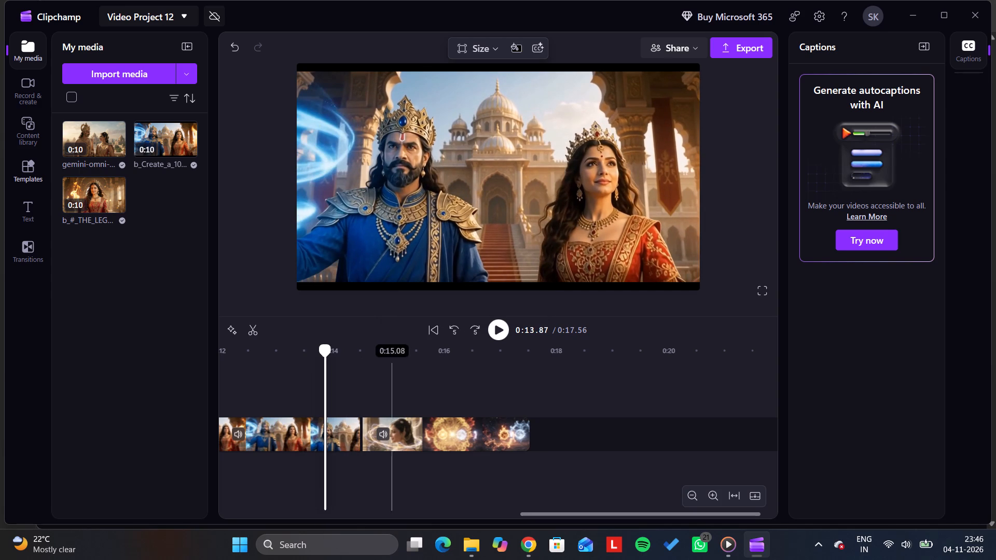
pyautogui.click(274, 383)
pyautogui.click(494, 330)
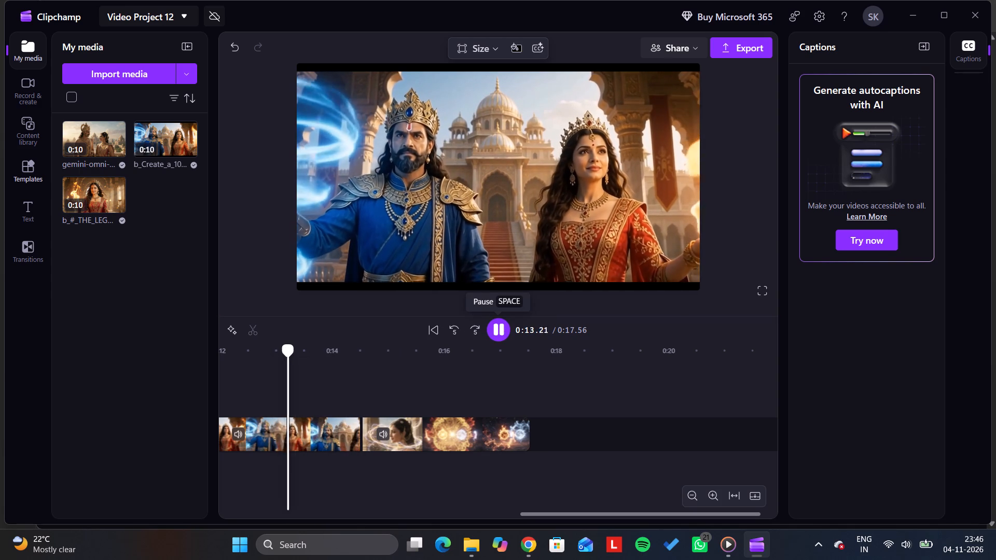
pyautogui.click(494, 330)
pyautogui.doubleClick(494, 330)
pyautogui.doubleClick(494, 330)
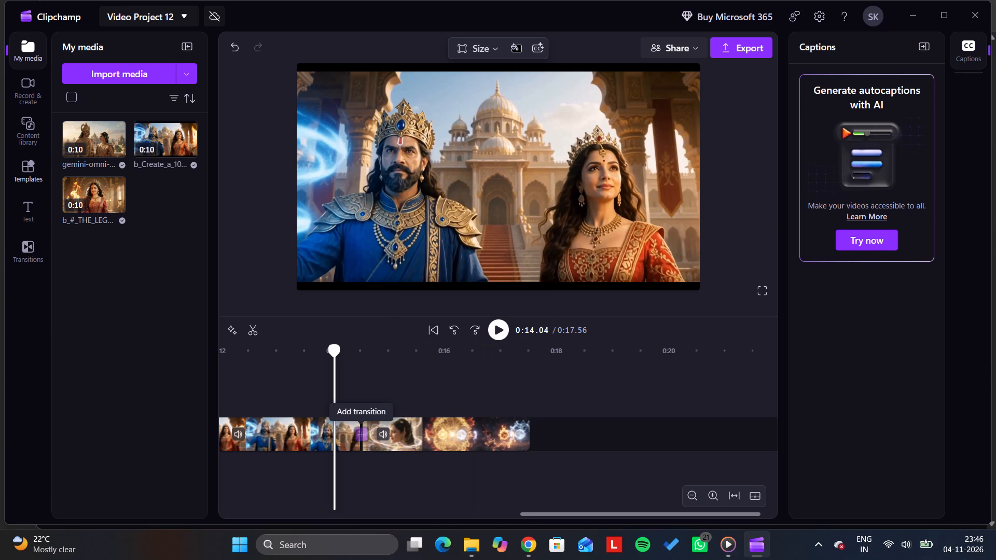
# Trim the end of the b_Create clip to make it 5.05 s long, close the gap before the last gemini-omni clip, and preview the join.
pyautogui.moveTo(352, 427); pyautogui.dragTo(339, 429)
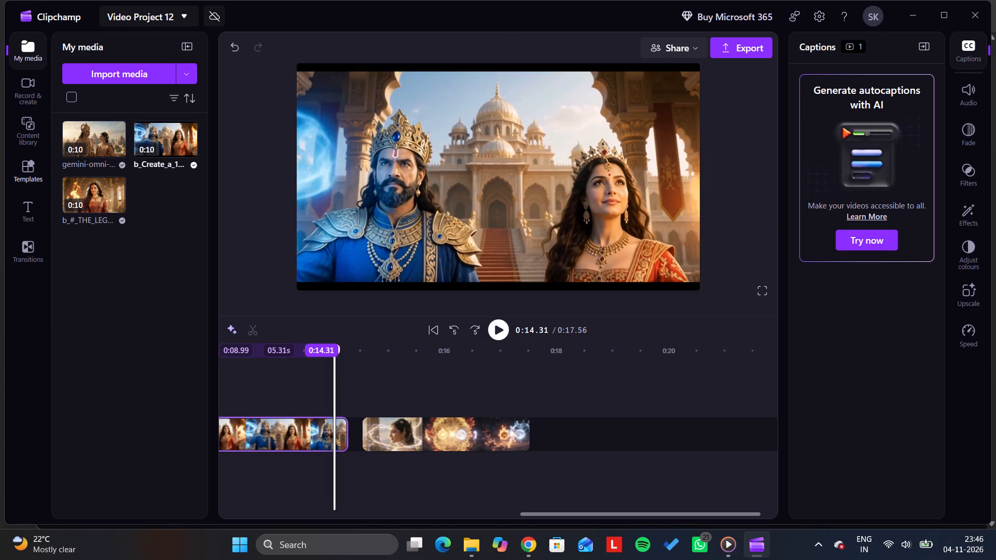
pyautogui.moveTo(339, 429); pyautogui.dragTo(329, 429)
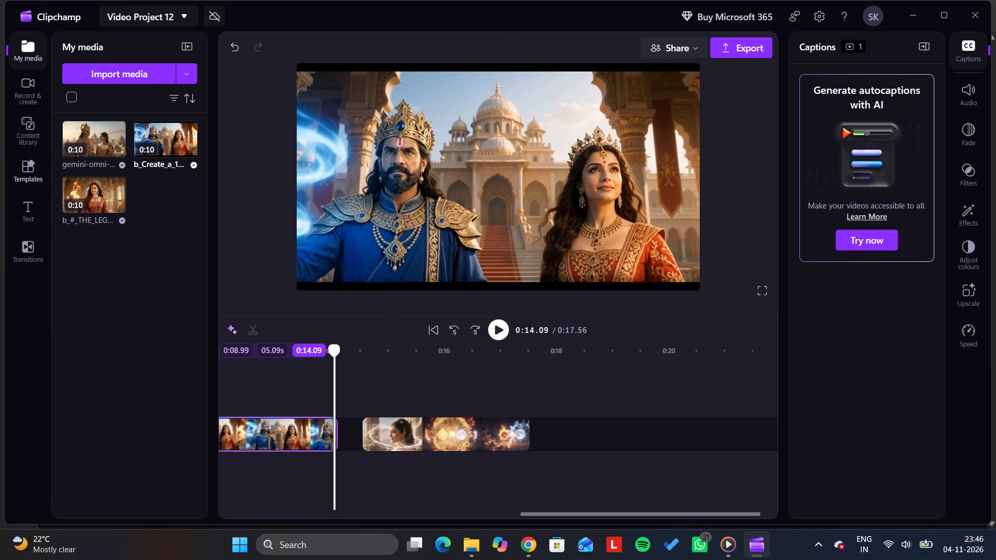
pyautogui.moveTo(329, 429); pyautogui.dragTo(323, 427)
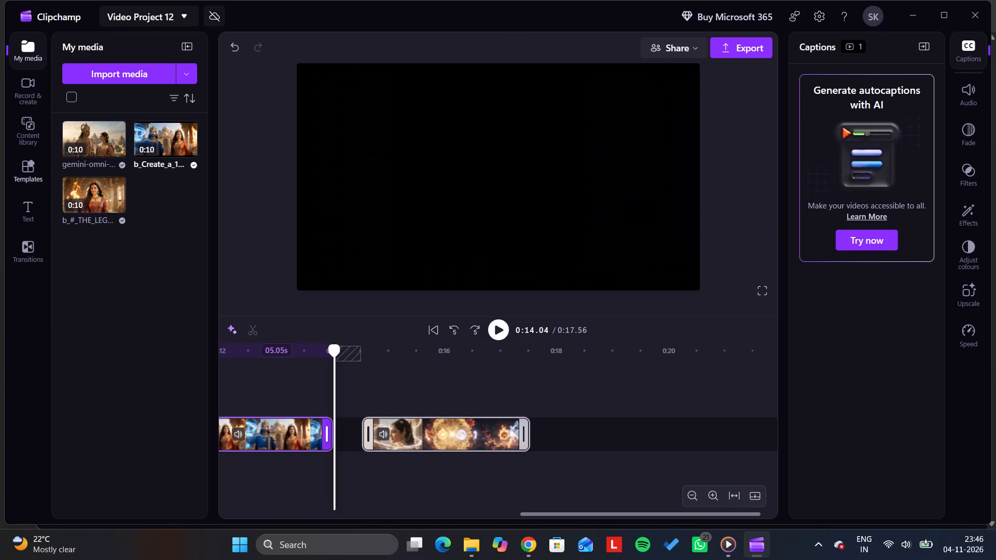
pyautogui.click(412, 427)
pyautogui.moveTo(421, 431); pyautogui.dragTo(386, 431)
pyautogui.click(286, 396)
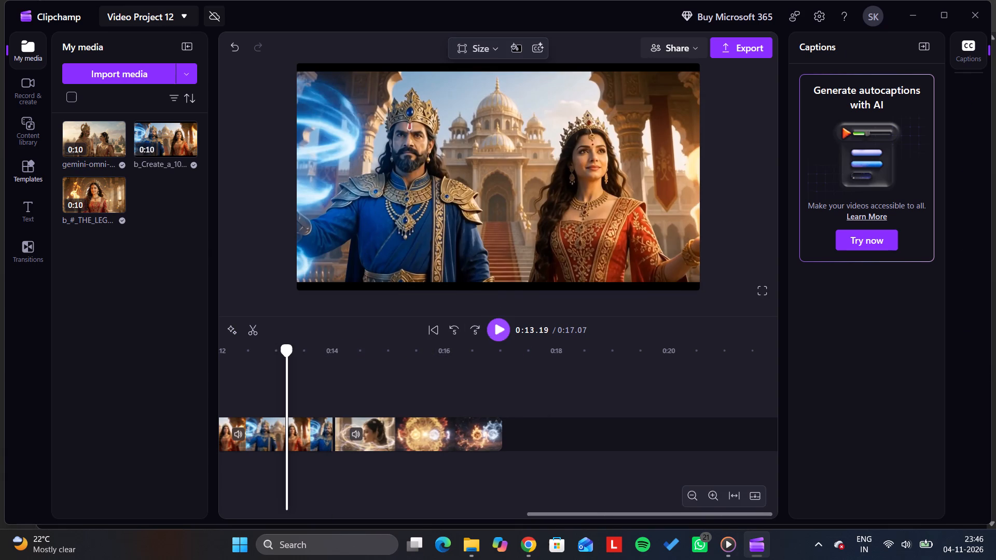
pyautogui.click(495, 320)
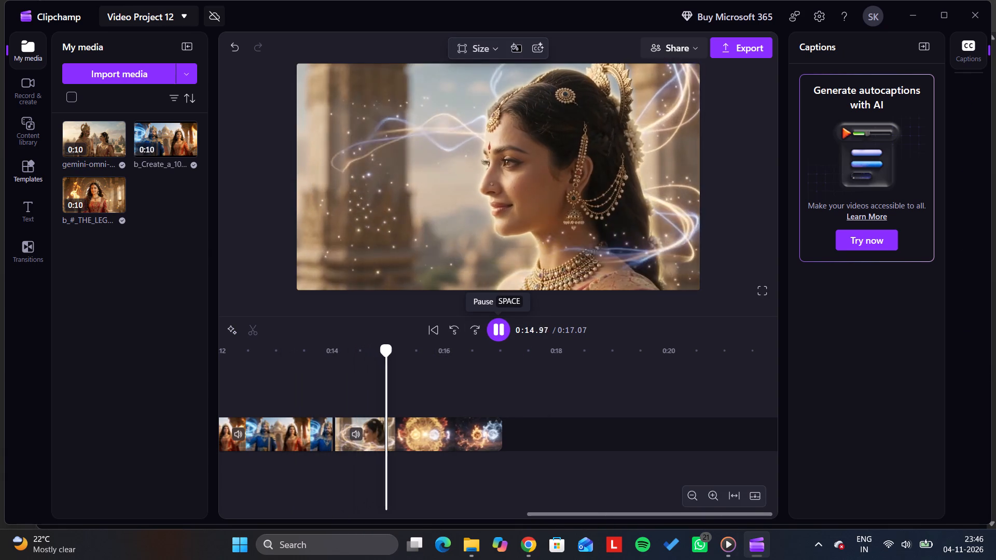
pyautogui.click(245, 393)
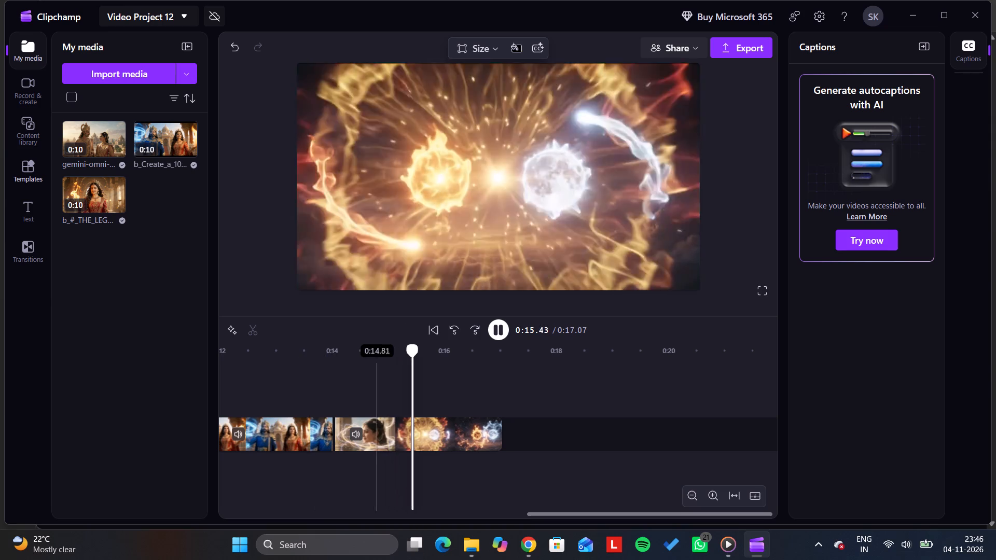
pyautogui.click(499, 335)
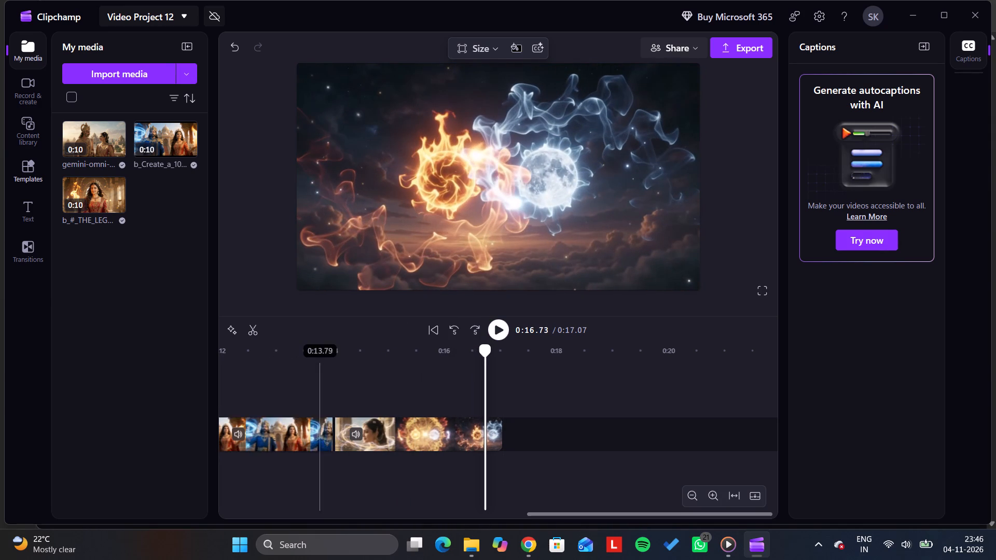
# Trim the end of the b_Create clip to about 5.0 s and move the last gemini-omni clip up against it.
pyautogui.click(325, 433)
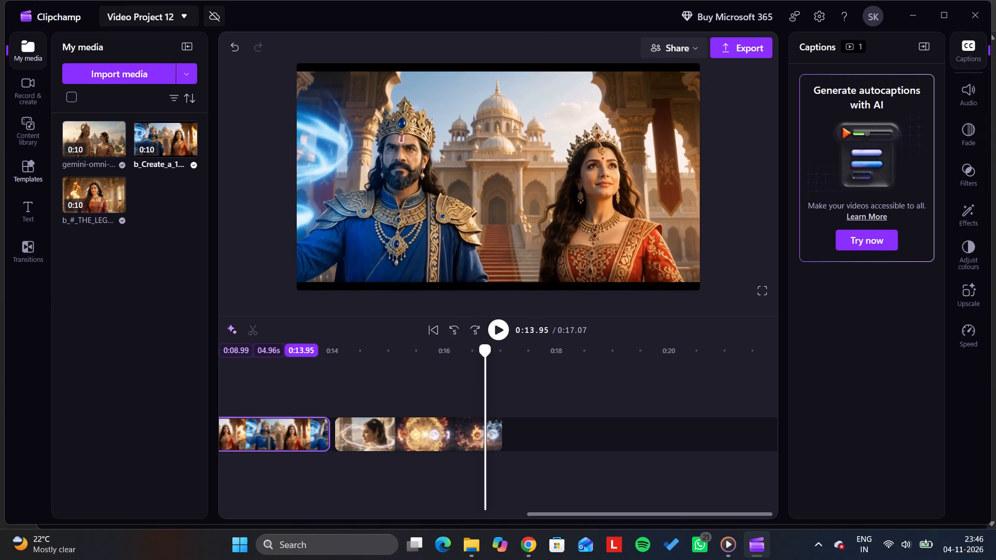
pyautogui.moveTo(379, 437); pyautogui.dragTo(368, 438)
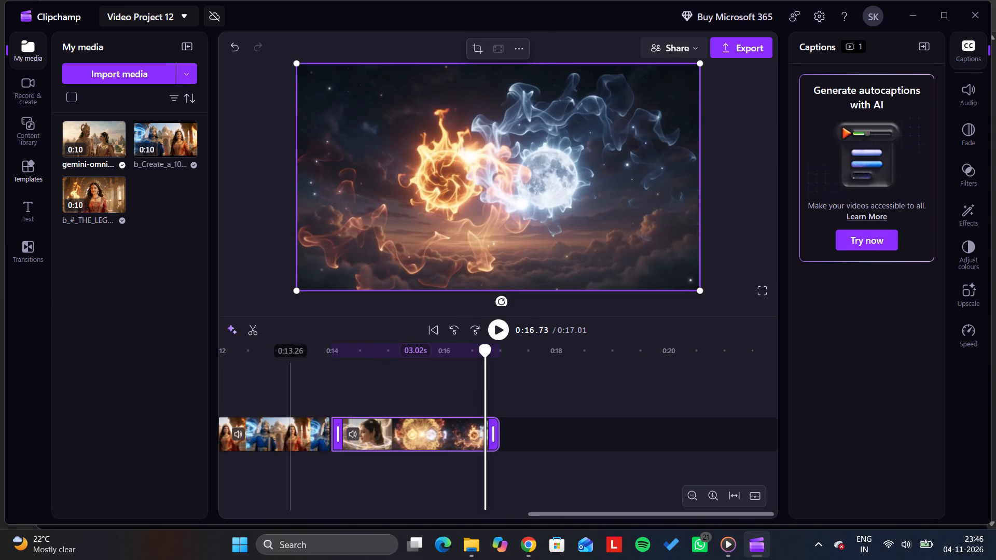
# Play back the join into the closing gemini-omni segment several times, and the whole video from the start.
pyautogui.click(253, 398)
pyautogui.click(490, 330)
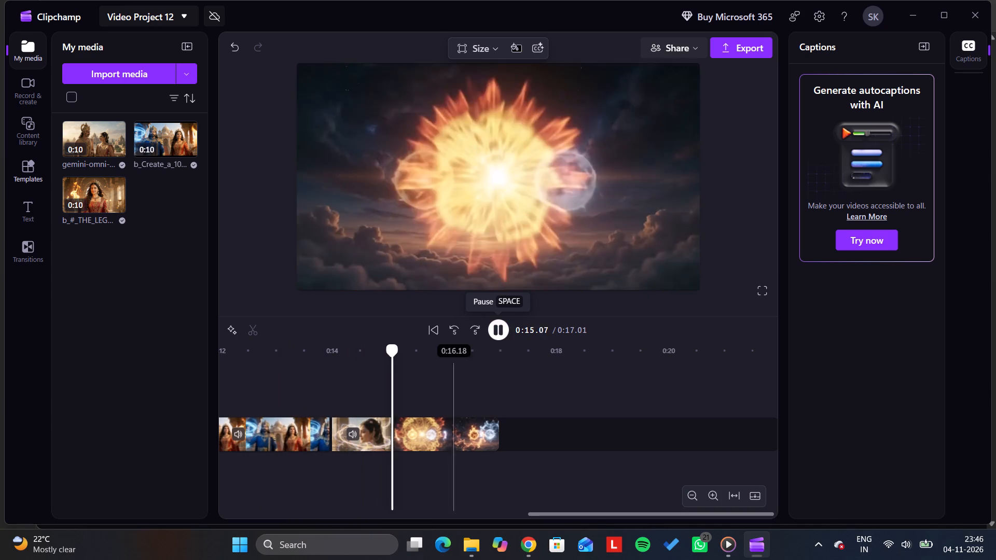
pyautogui.click(285, 398)
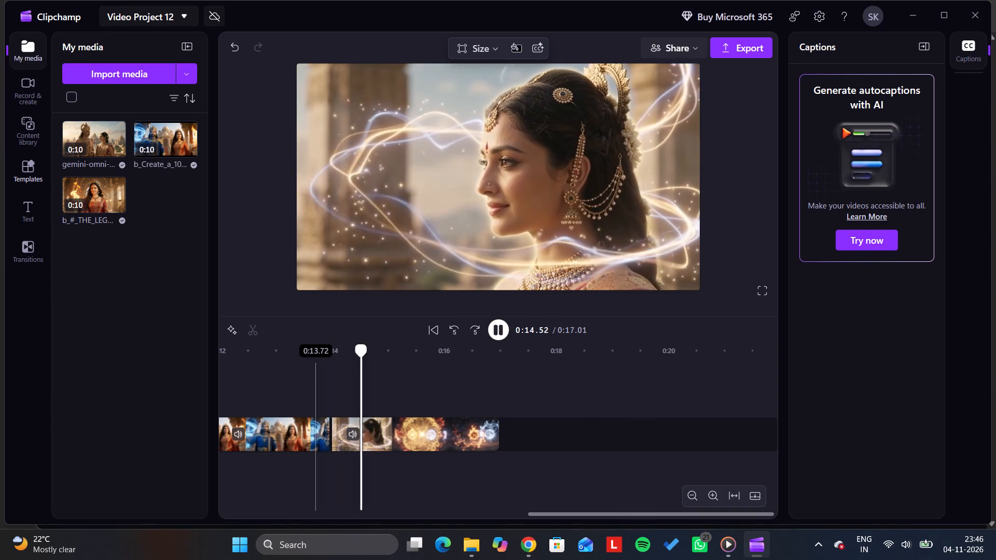
pyautogui.click(270, 389)
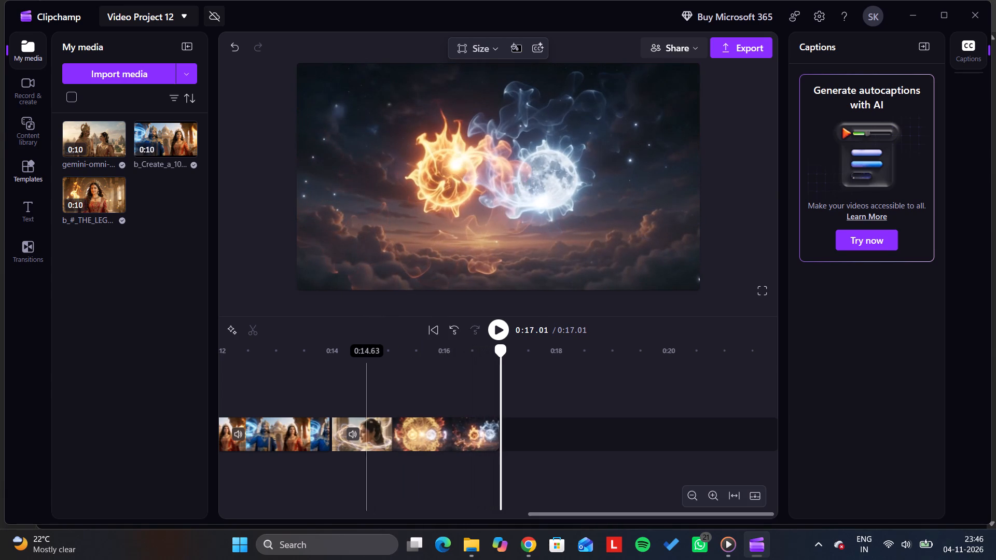
pyautogui.moveTo(331, 372); pyautogui.dragTo(243, 382)
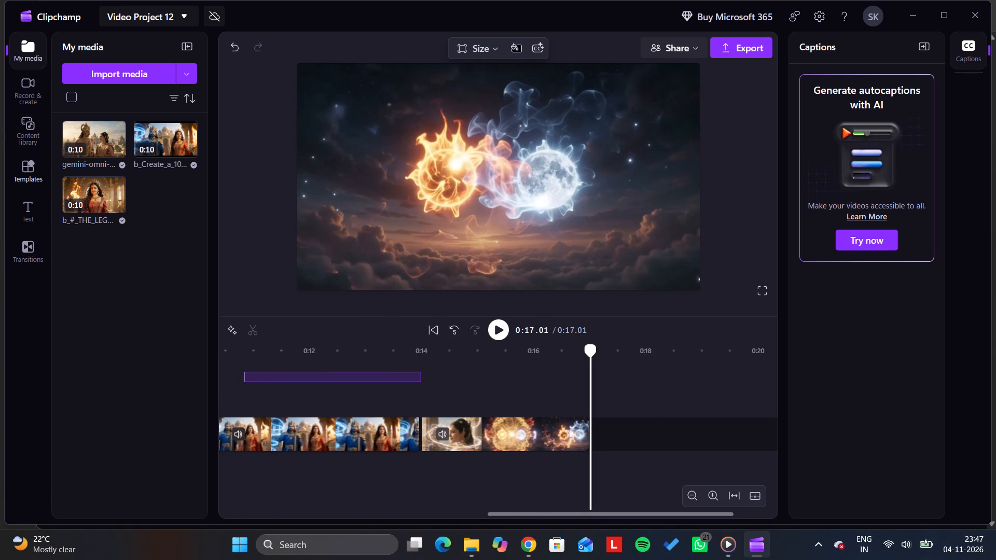
pyautogui.moveTo(243, 382); pyautogui.dragTo(226, 382)
pyautogui.click(241, 394)
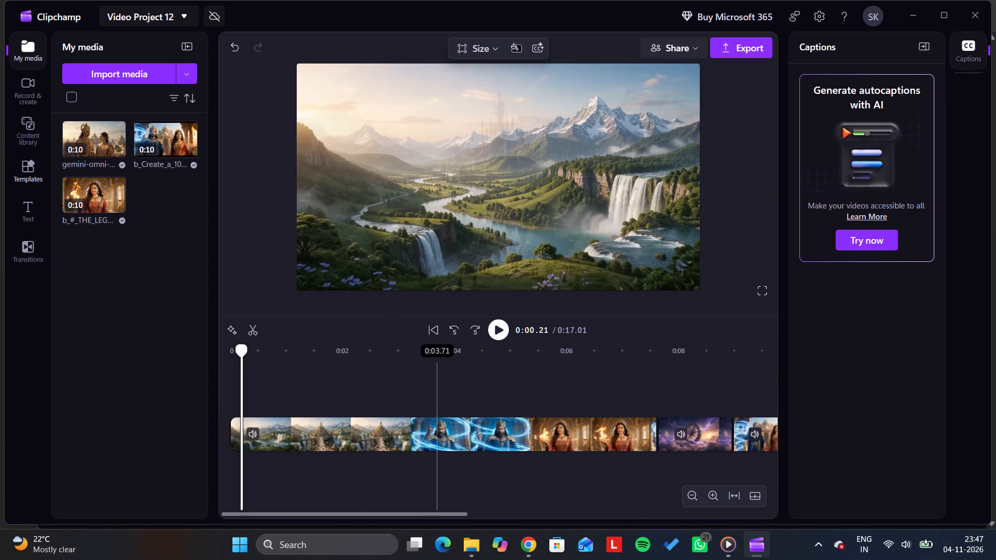
pyautogui.click(493, 333)
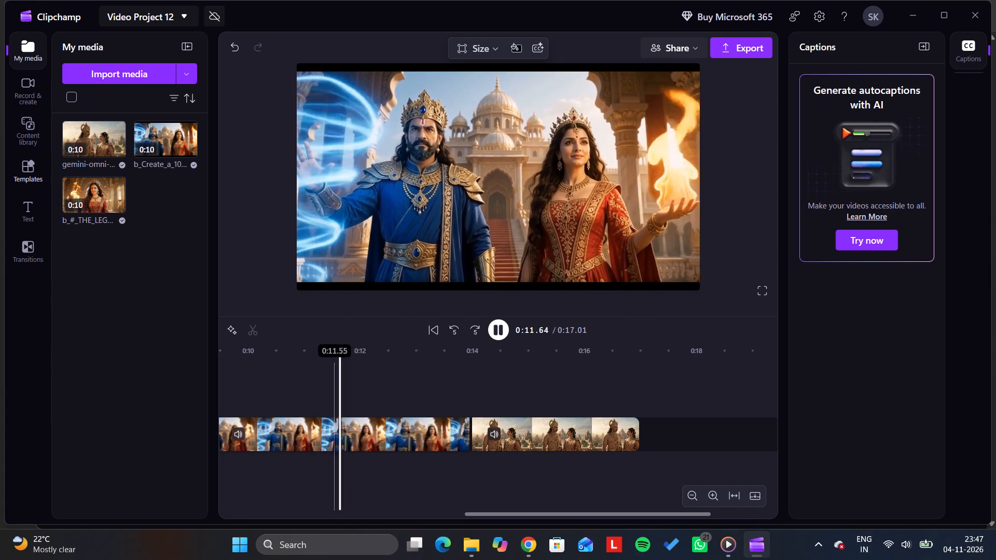
# Set the playback speed of the opening b_#_THE_LEG clip to 1x.
pyautogui.moveTo(298, 381); pyautogui.dragTo(253, 371)
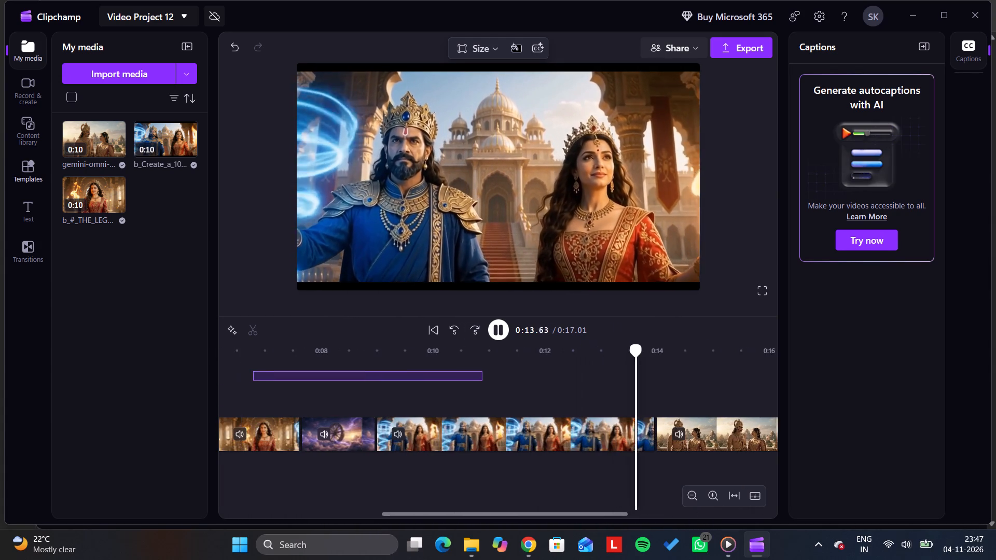
pyautogui.moveTo(253, 371); pyautogui.dragTo(231, 378)
pyautogui.click(305, 424)
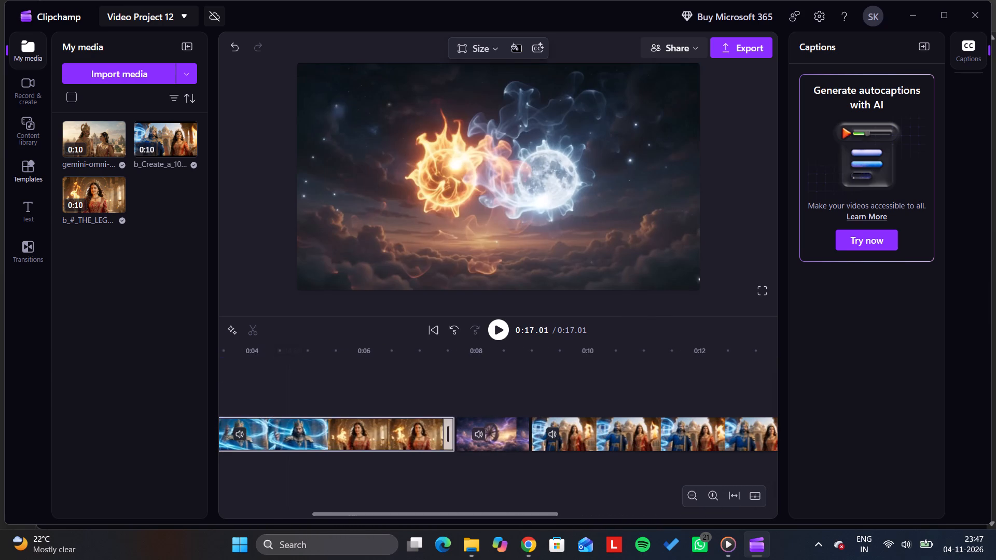
pyautogui.click(974, 334)
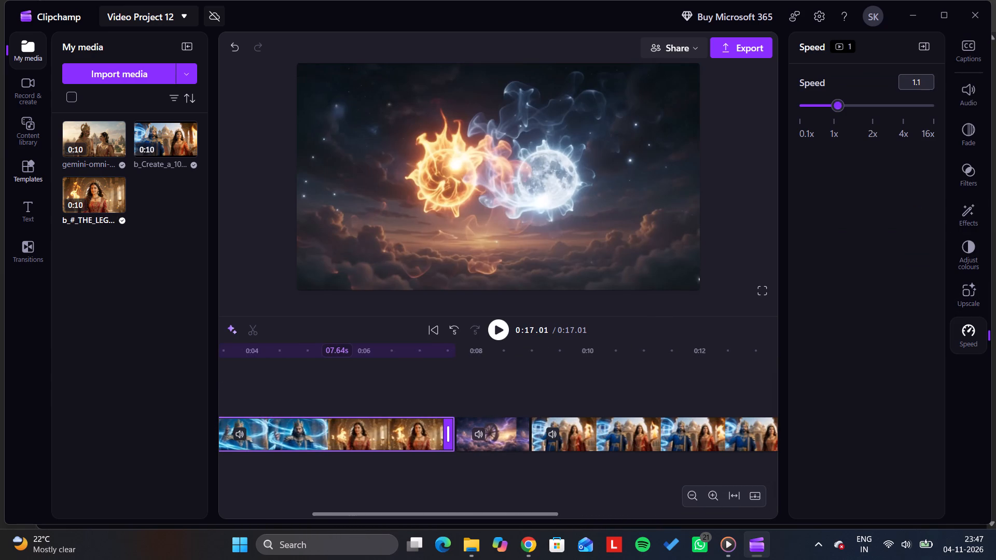
pyautogui.click(829, 125)
pyautogui.click(833, 125)
pyautogui.click(834, 110)
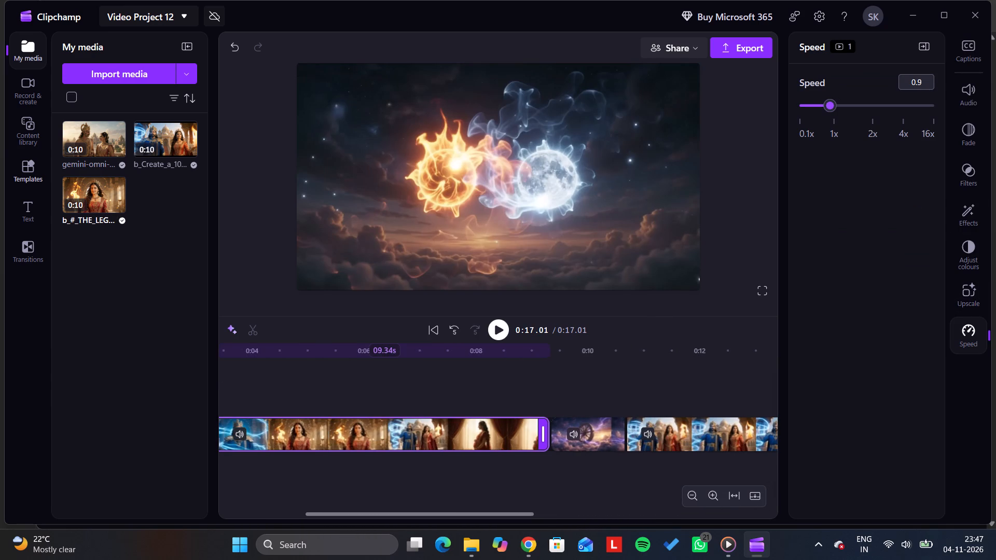
pyautogui.click(835, 105)
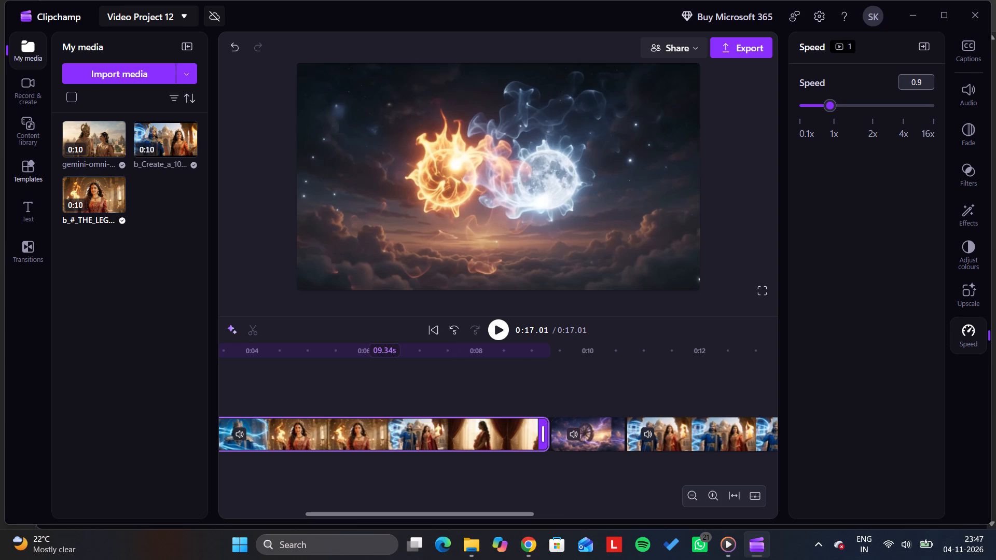
pyautogui.click(922, 78)
pyautogui.press('End')
pyautogui.press('Return')
pyautogui.press('1')
pyautogui.press('BackSpace')
pyautogui.press('BackSpace')
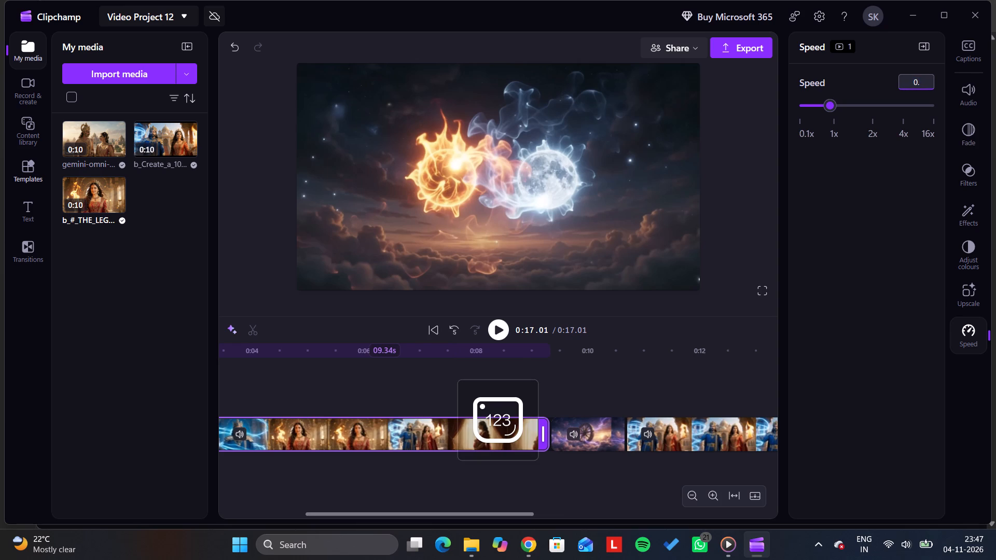
pyautogui.press('BackSpace')
pyautogui.press('BackSpace')
pyautogui.press('1')
pyautogui.press('Return')
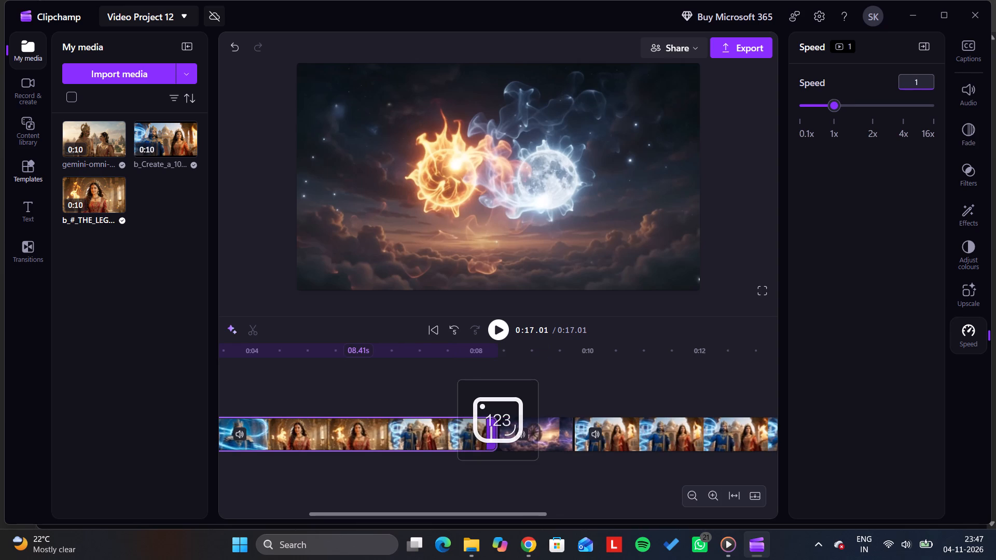
# Play back the video from the start and review the end of the opening clip before the gemini-omni wheel shot.
pyautogui.moveTo(401, 402); pyautogui.dragTo(223, 397)
pyautogui.click(243, 397)
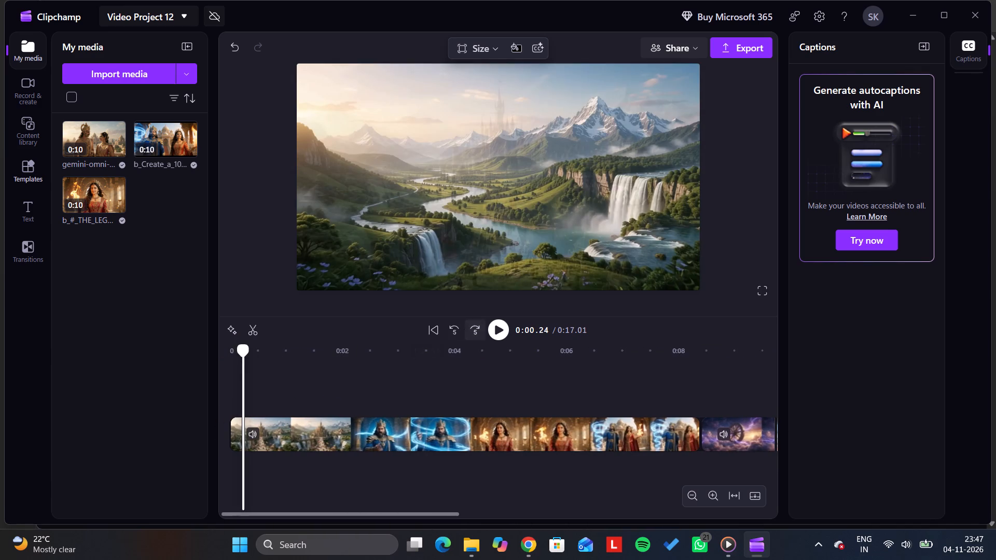
pyautogui.click(502, 322)
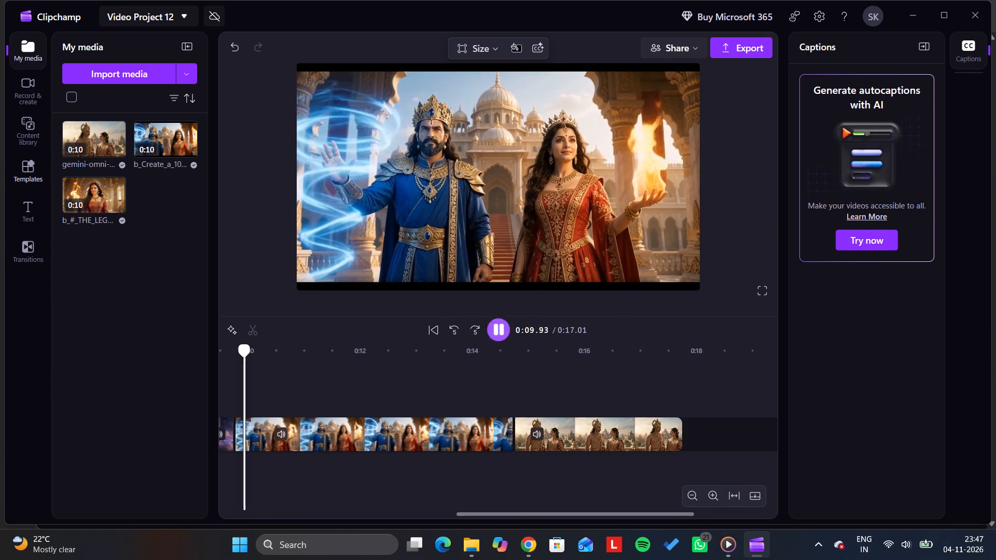
pyautogui.click(506, 334)
pyautogui.moveTo(329, 365); pyautogui.dragTo(223, 392)
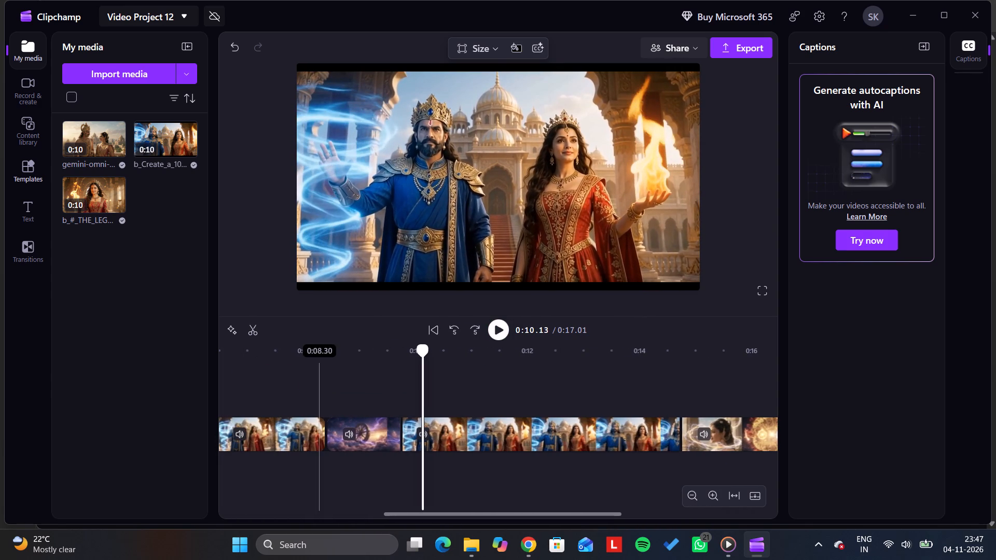
pyautogui.click(270, 386)
pyautogui.click(497, 327)
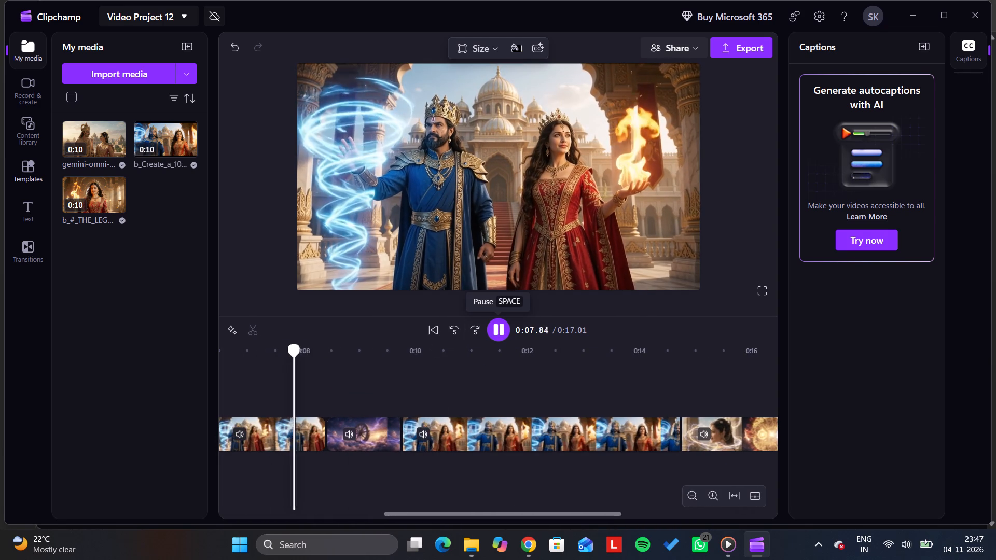
pyautogui.click(497, 327)
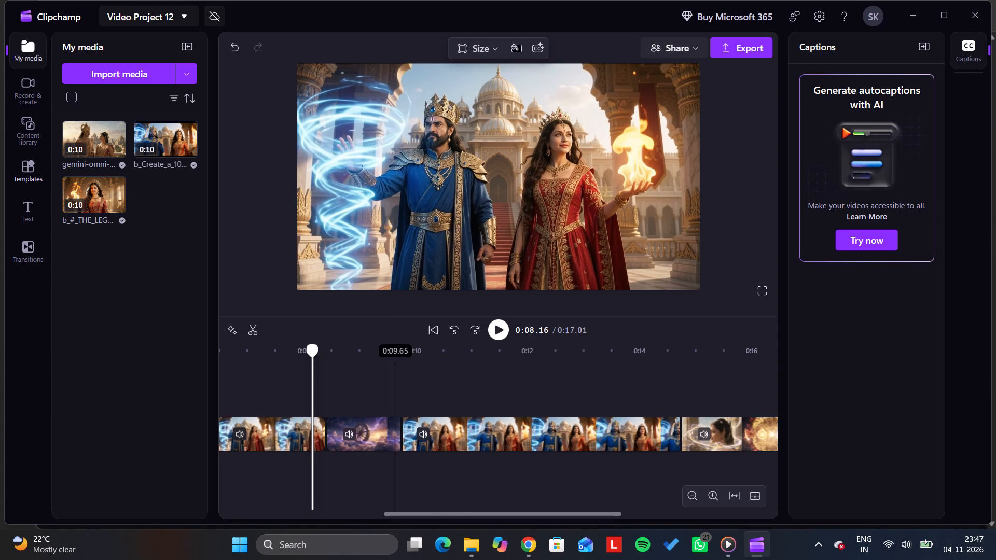
pyautogui.click(272, 394)
# Reseat the opening clip at the start of the timeline and snap the short gemini-omni wheel clip against its end.
pyautogui.click(308, 432)
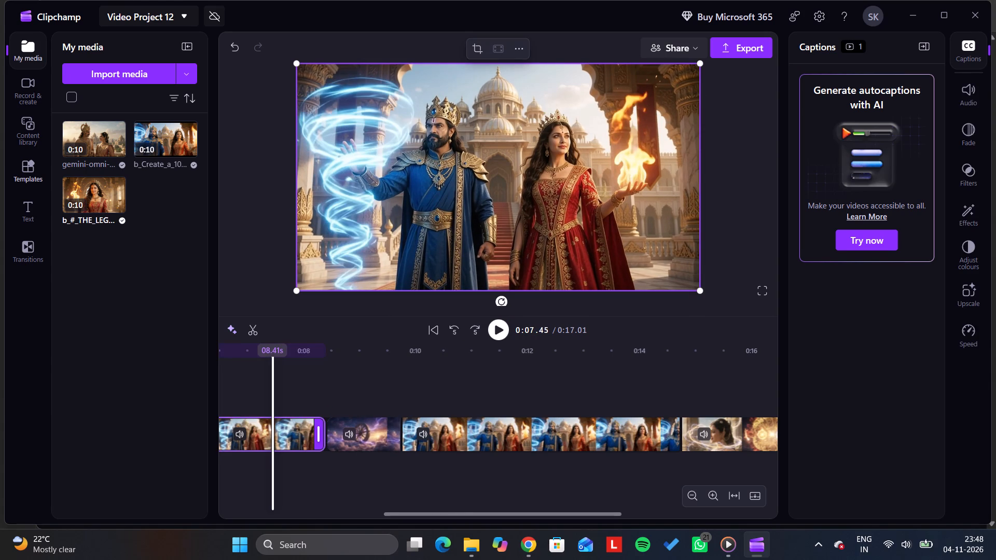
pyautogui.moveTo(296, 432); pyautogui.dragTo(403, 457)
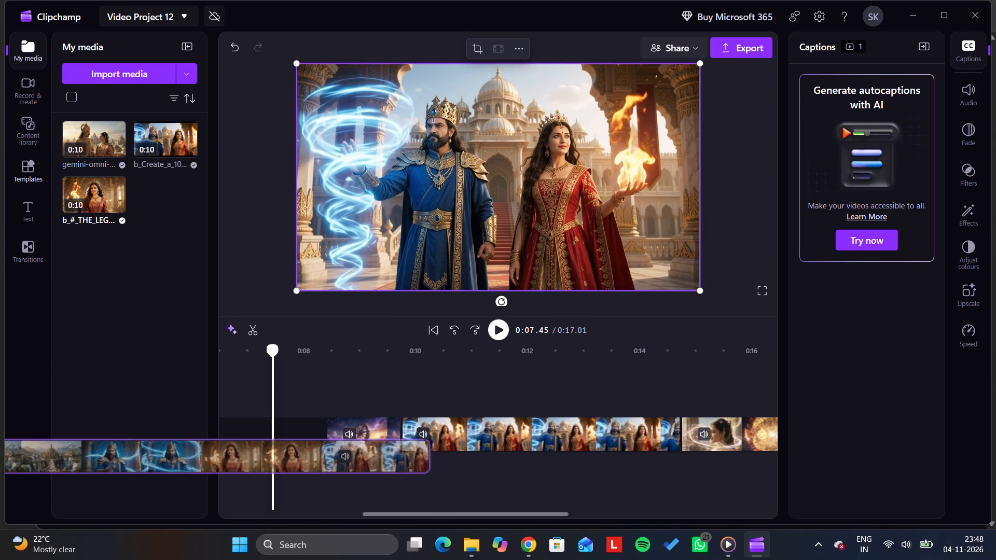
pyautogui.moveTo(403, 457); pyautogui.dragTo(294, 446)
pyautogui.moveTo(364, 426); pyautogui.dragTo(363, 427)
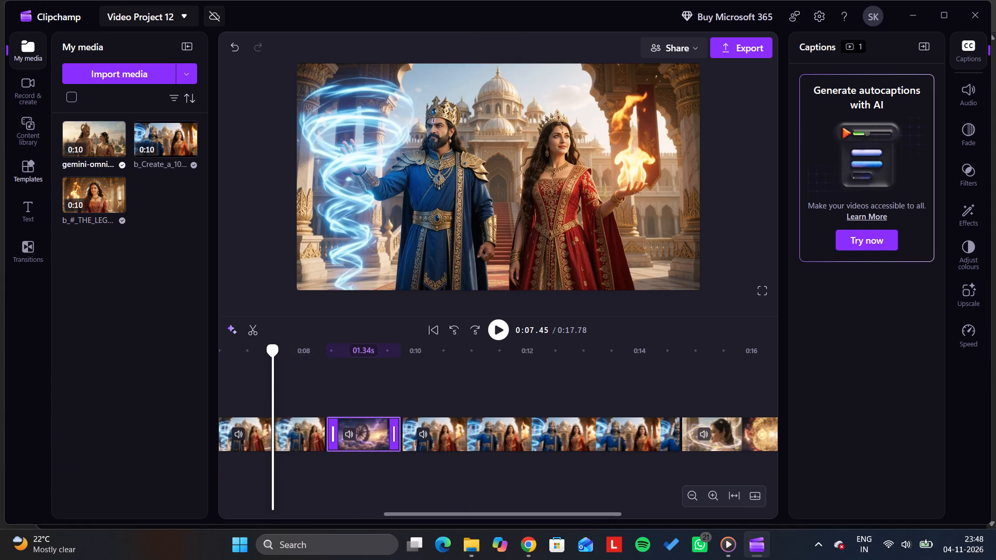
pyautogui.moveTo(363, 427); pyautogui.dragTo(358, 428)
# Play back the cut from the opening clip through the gemini-omni wheel shot into the b_Create_a_10 clip.
pyautogui.click(283, 382)
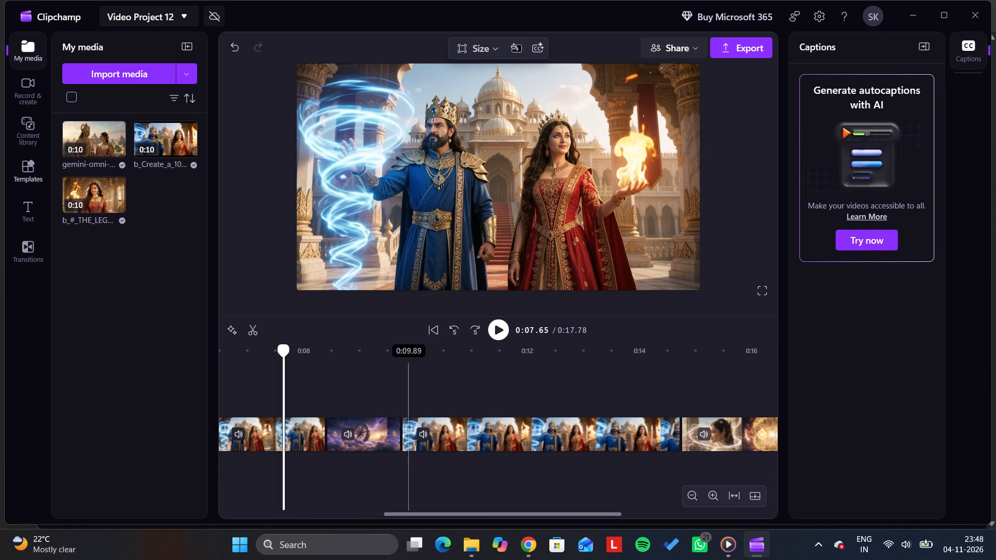
pyautogui.click(504, 321)
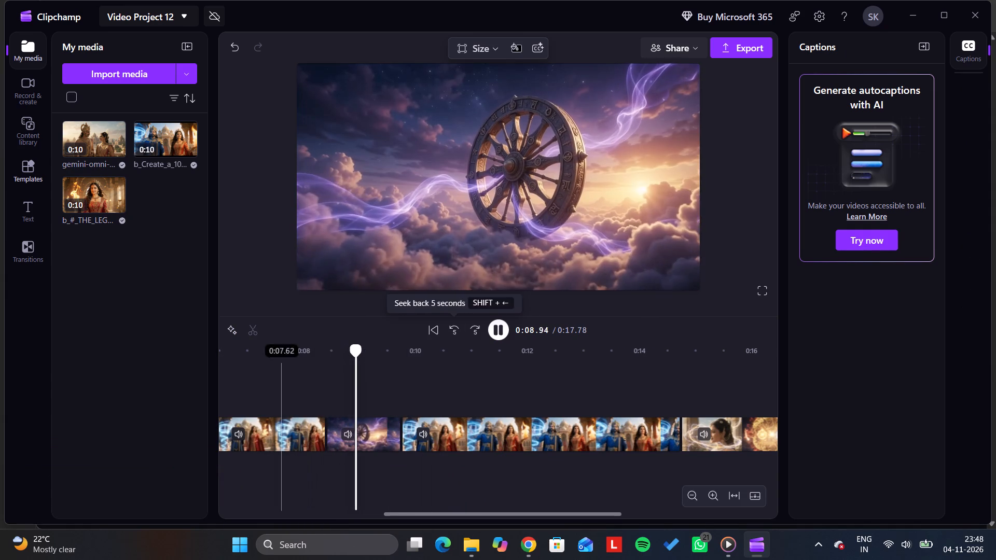
pyautogui.click(218, 393)
pyautogui.click(225, 387)
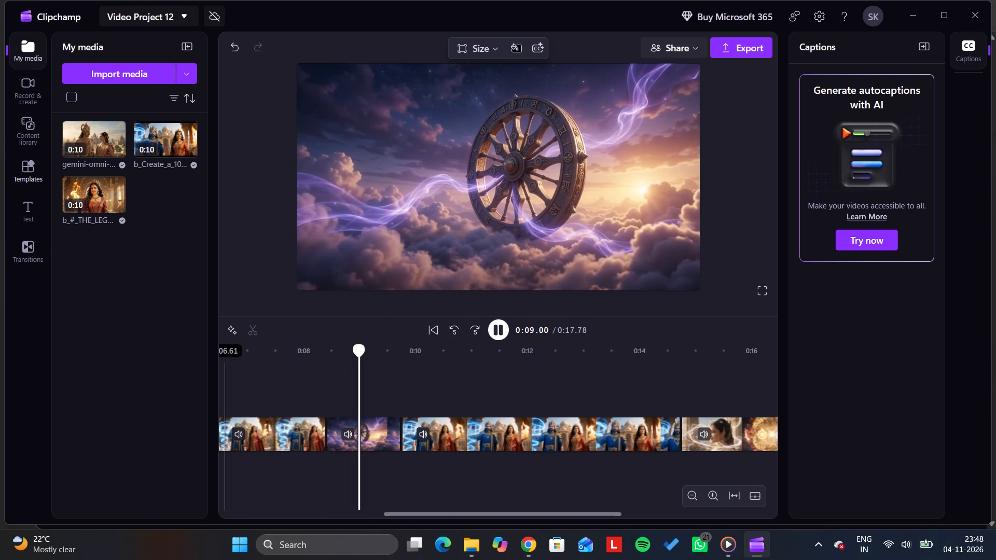
pyautogui.moveTo(300, 396); pyautogui.dragTo(249, 384)
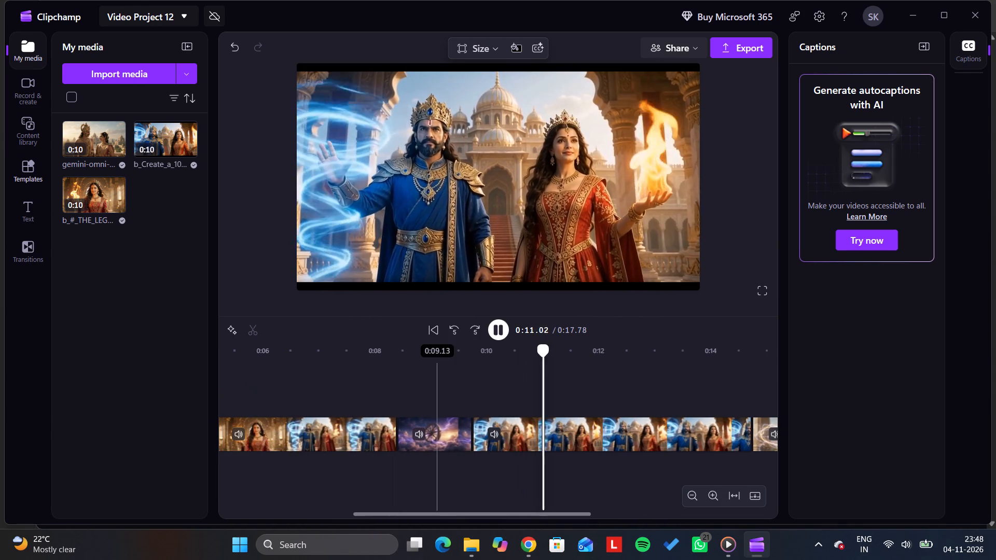
# Play back the video through to its closing gemini-omni segment, including a full run from the start.
pyautogui.click(434, 333)
pyautogui.click(482, 331)
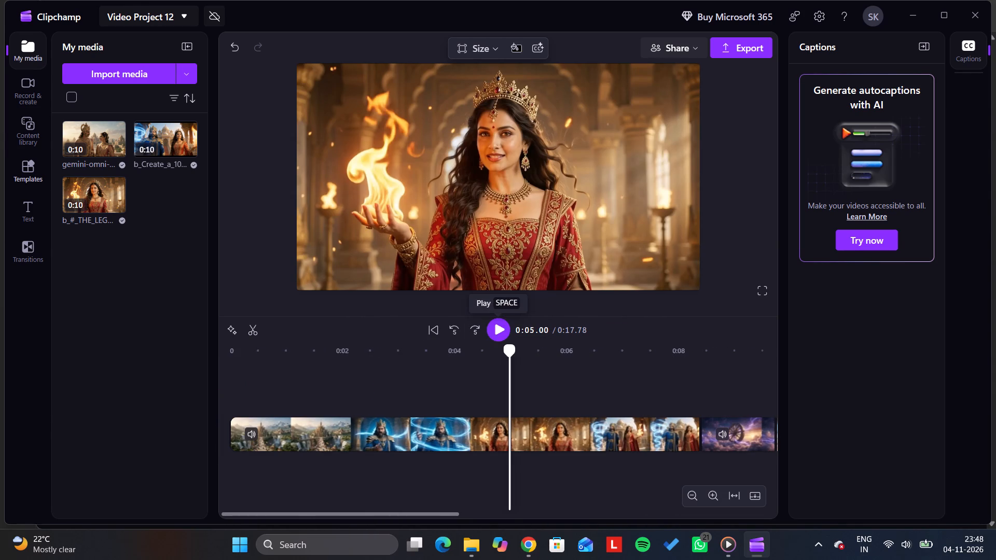
pyautogui.click(491, 331)
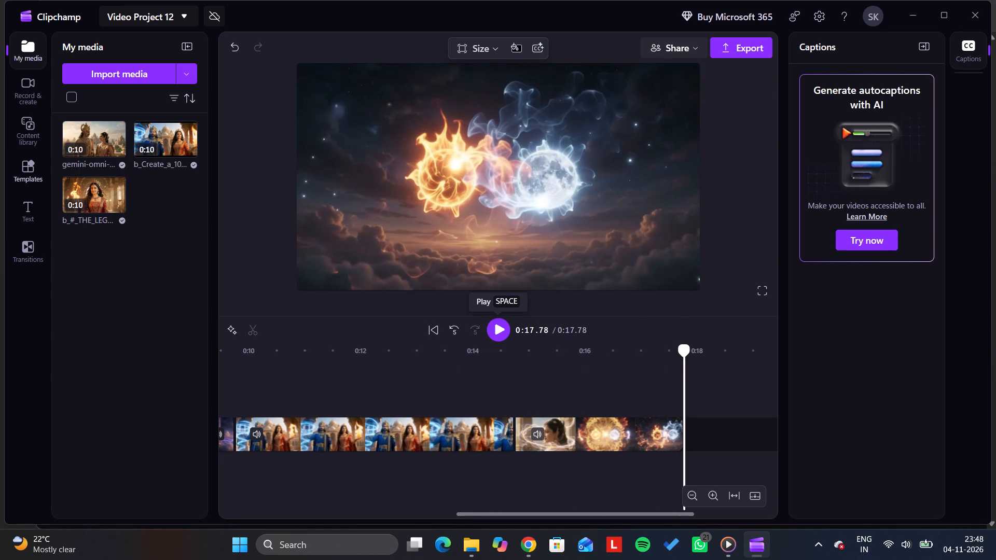
pyautogui.moveTo(587, 376); pyautogui.dragTo(226, 381)
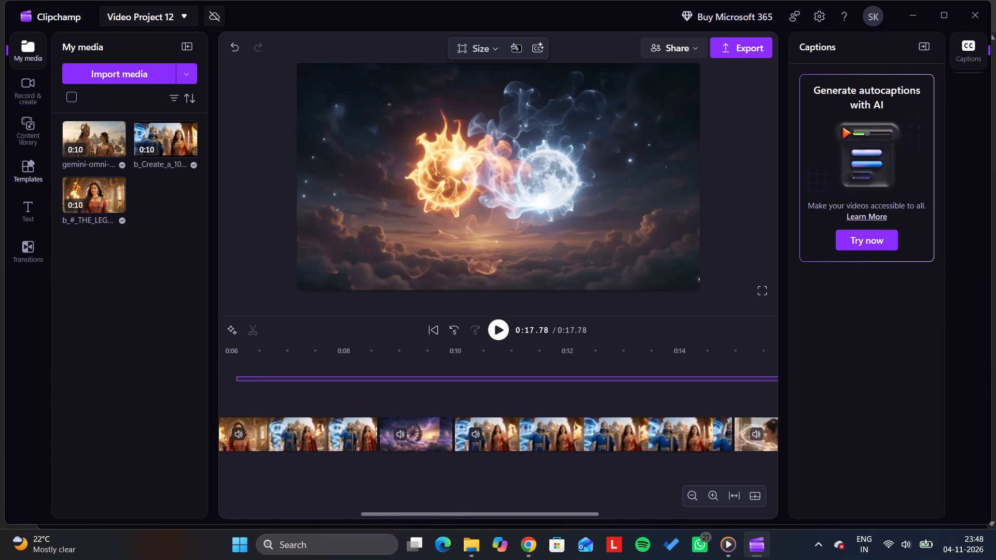
pyautogui.moveTo(226, 381); pyautogui.dragTo(227, 382)
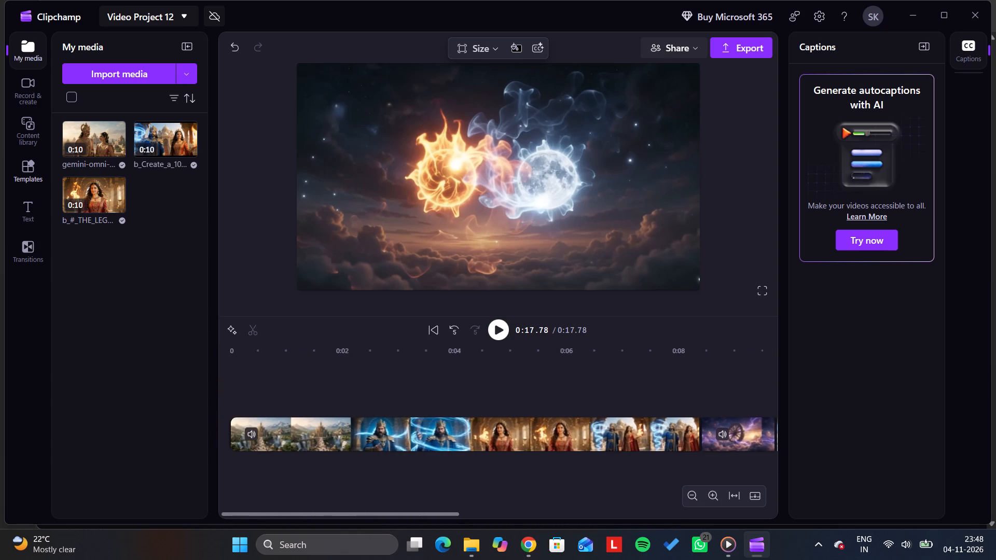
pyautogui.click(227, 382)
pyautogui.click(493, 328)
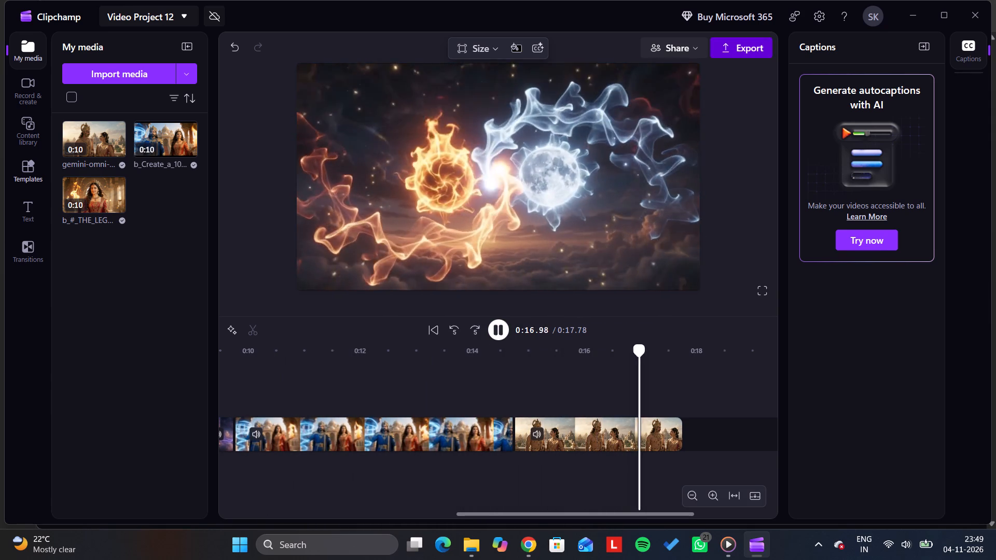
# Export the video at 1080p with the file name Zingalaala1.
pyautogui.click(743, 45)
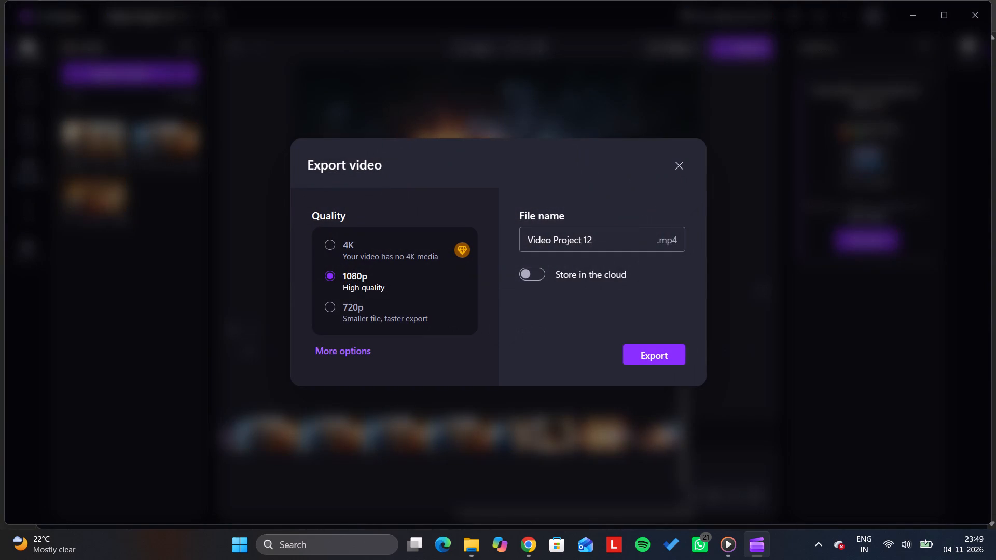
pyautogui.moveTo(584, 241); pyautogui.dragTo(439, 261)
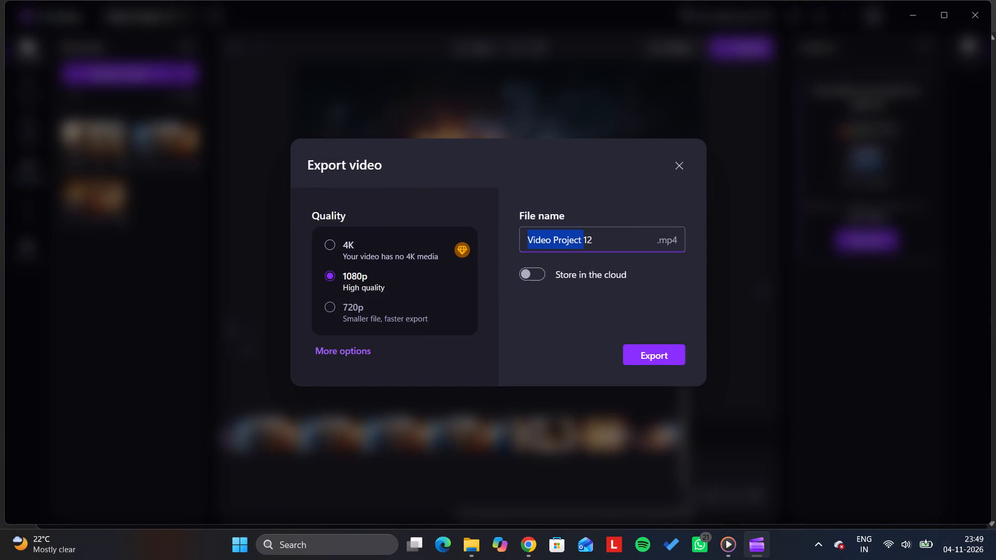
pyautogui.press('BackSpace')
pyautogui.write('Zingalaala')
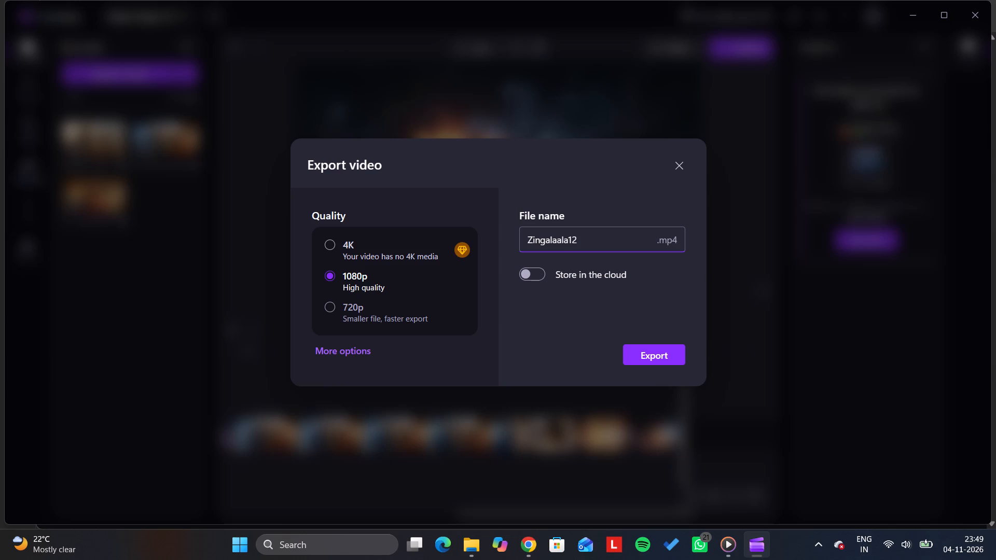
pyautogui.press('space')
pyautogui.press('Right')
pyautogui.press('Right')
pyautogui.press('BackSpace')
pyautogui.press('Return')
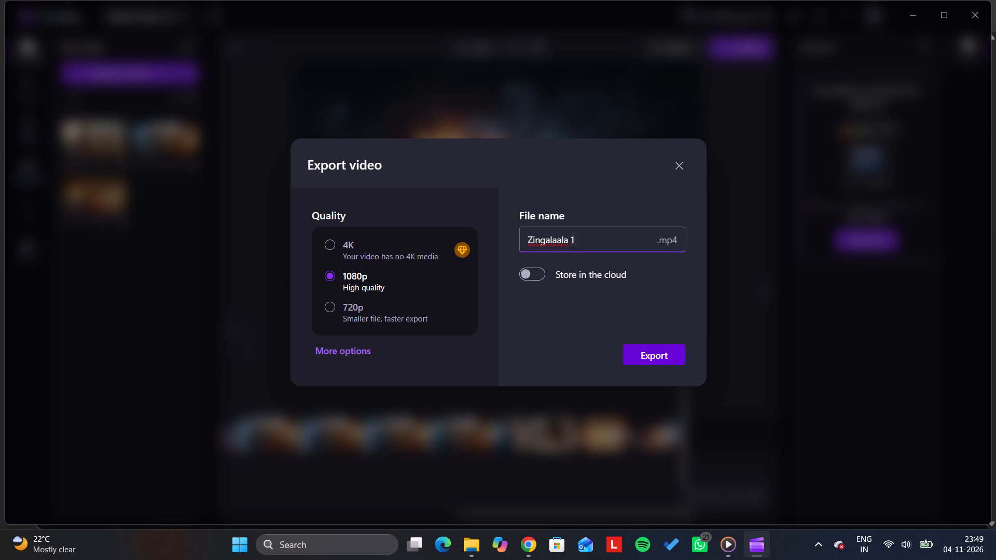
pyautogui.click(571, 237)
pyautogui.press('BackSpace')
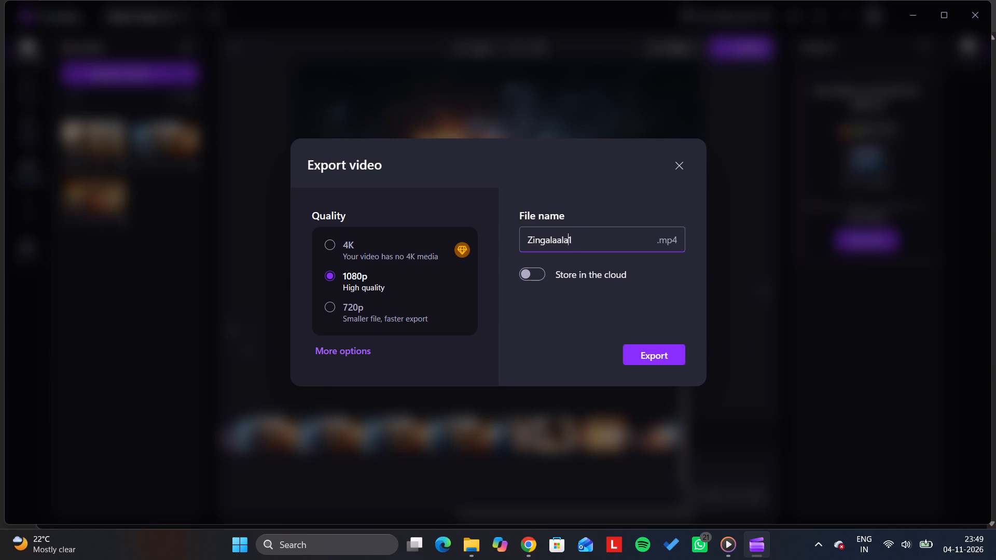
pyautogui.click(659, 364)
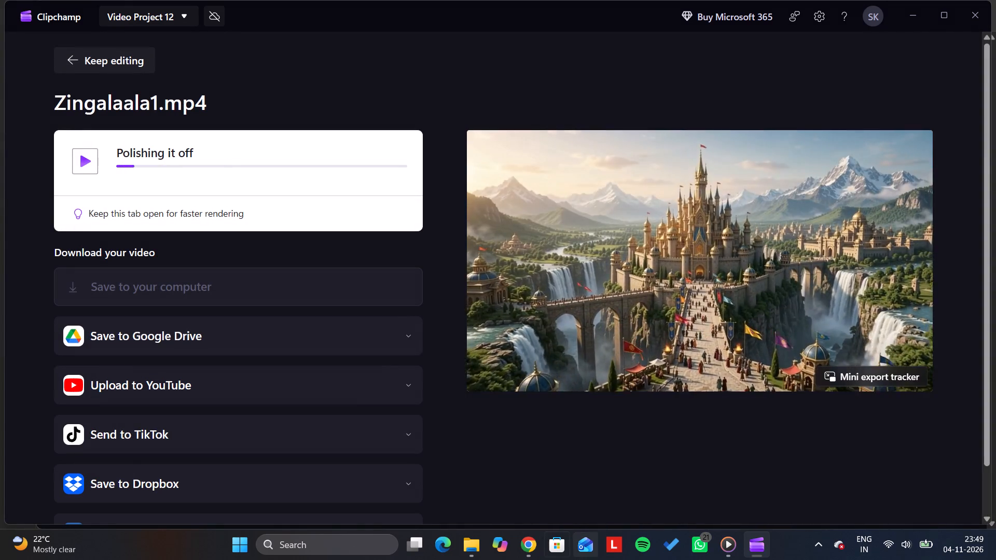
# Delete the Zingalaala 1 and b_Create_a_10-second_c (1) videos from the Downloads folder.
pyautogui.click(478, 542)
pyautogui.click(198, 151)
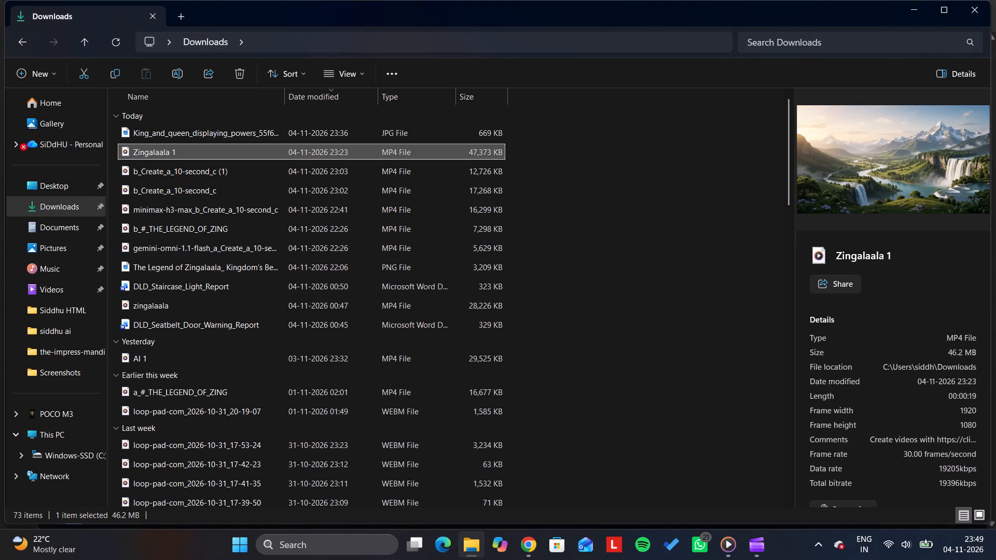
pyautogui.press('Delete')
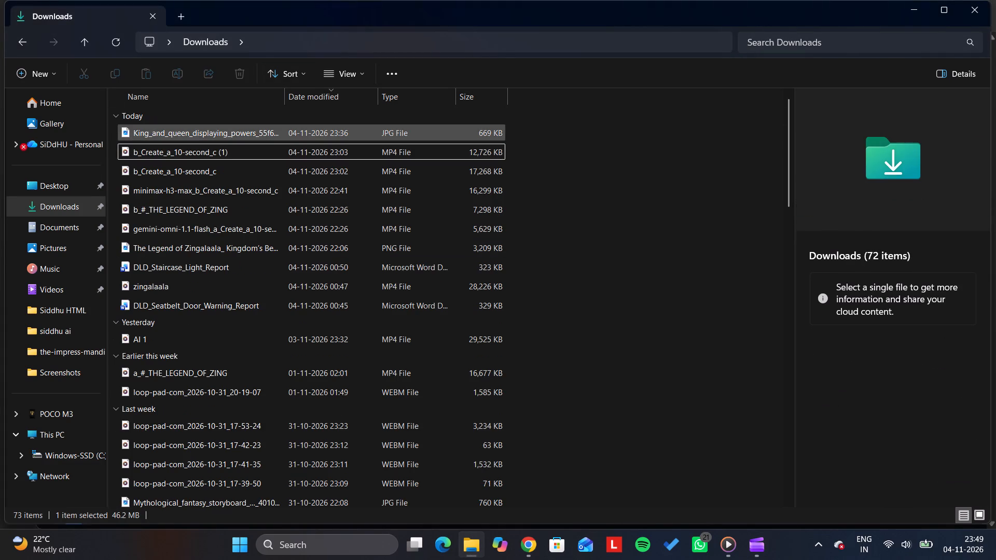
pyautogui.click(229, 131)
pyautogui.click(244, 153)
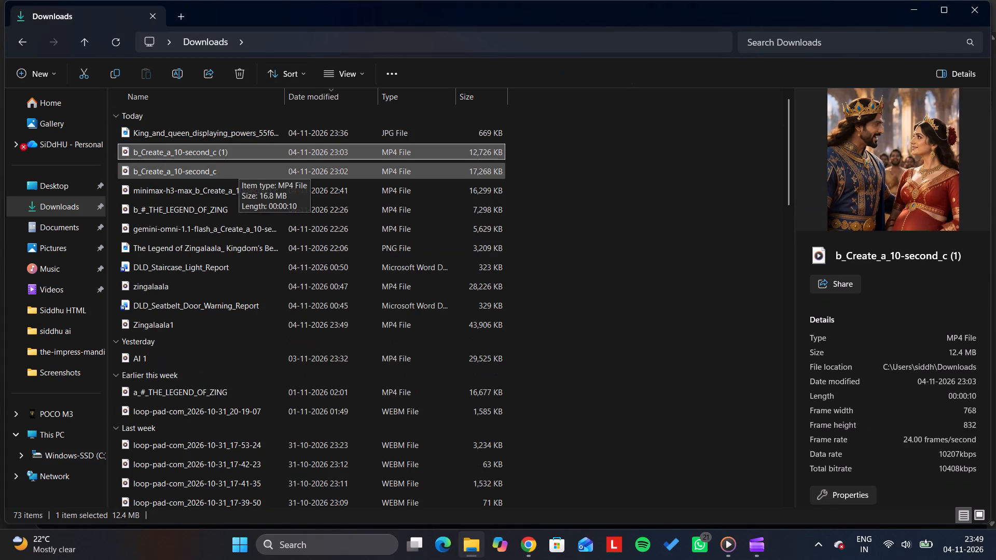
pyautogui.press('Delete')
pyautogui.click(982, 12)
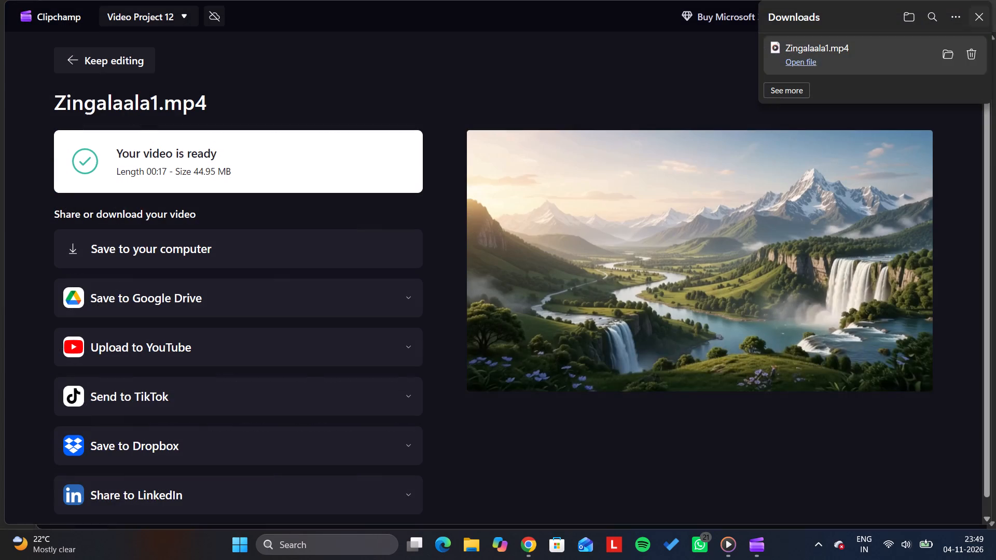
# Close Clipchamp and discard the unfinished Instagram post that holds the earlier video.
pyautogui.click(977, 14)
pyautogui.click(977, 14)
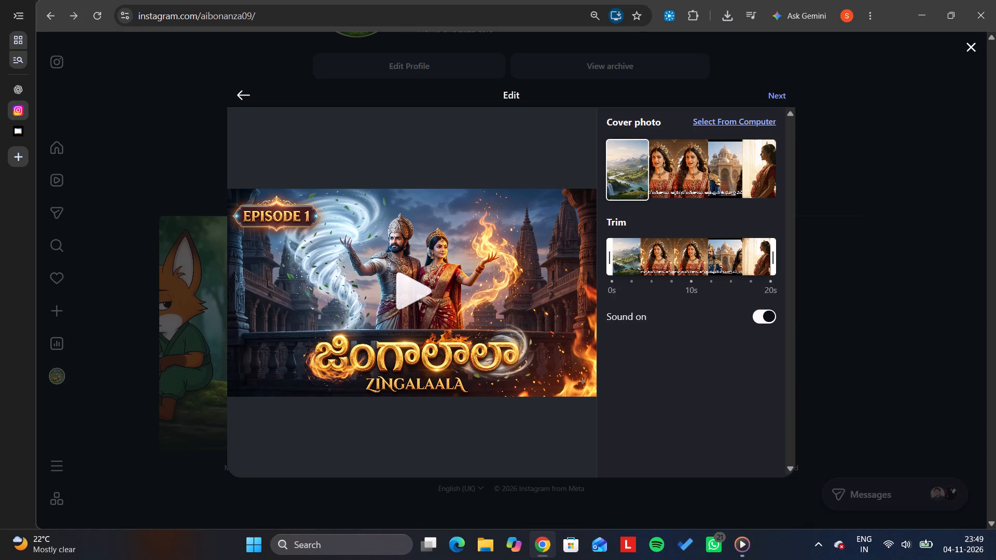
pyautogui.click(239, 100)
pyautogui.click(356, 100)
pyautogui.click(352, 99)
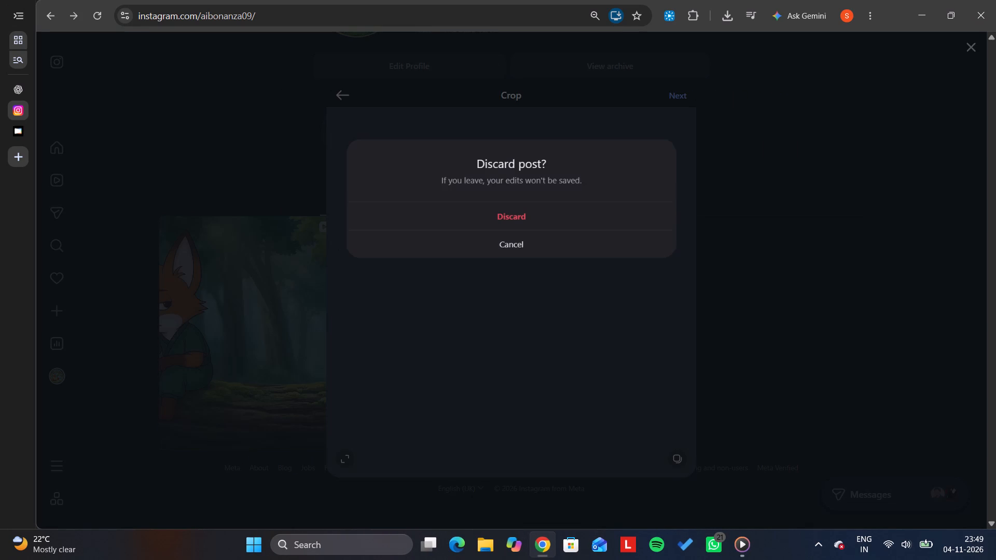
pyautogui.click(433, 222)
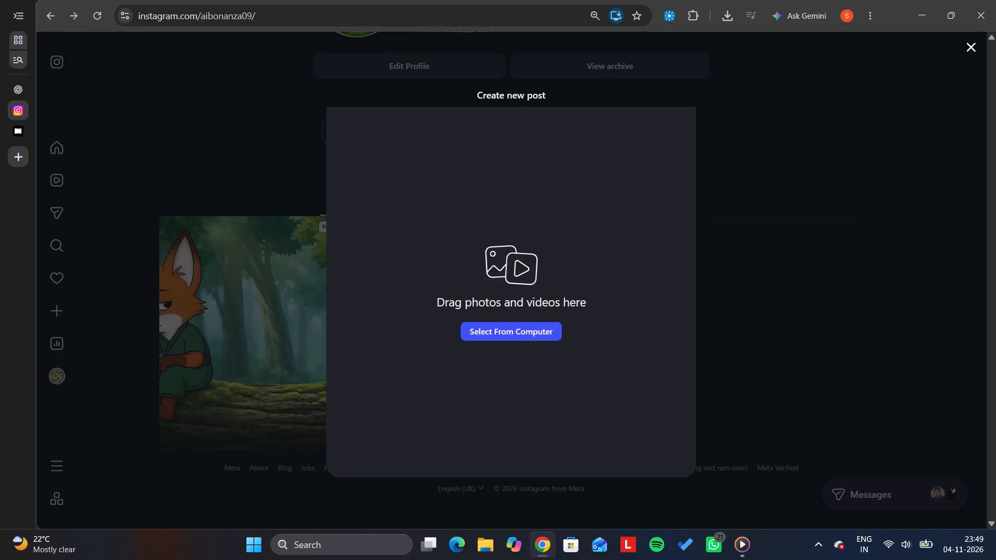
# Load the Zingalaala1 video from Downloads into the new Instagram post and crop it to 16:9.
pyautogui.click(539, 330)
pyautogui.click(250, 119)
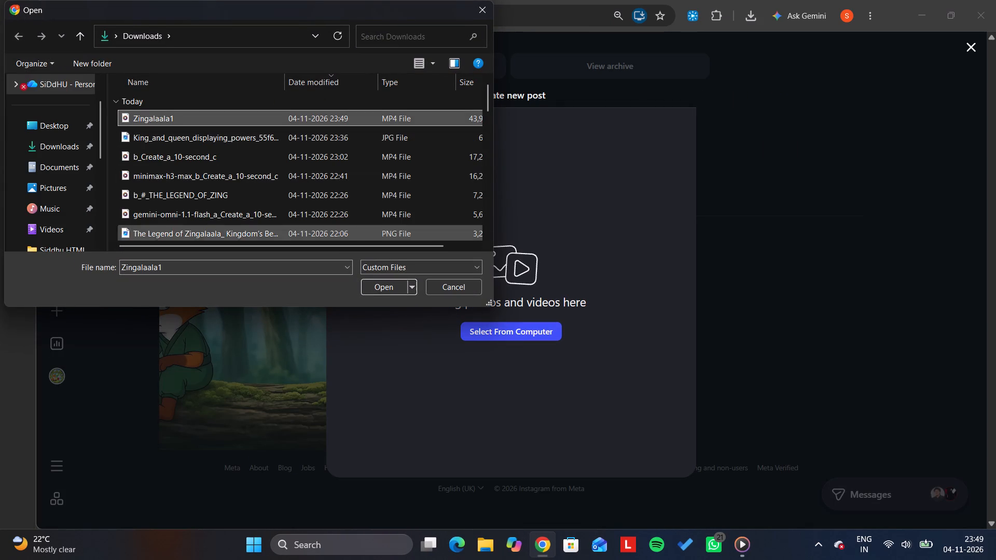
pyautogui.click(376, 287)
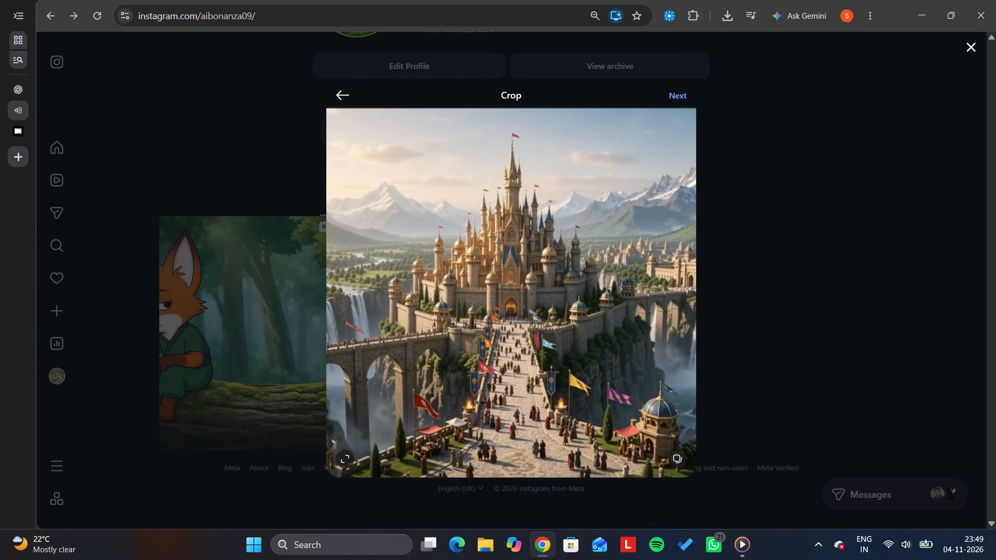
pyautogui.click(349, 457)
pyautogui.click(370, 427)
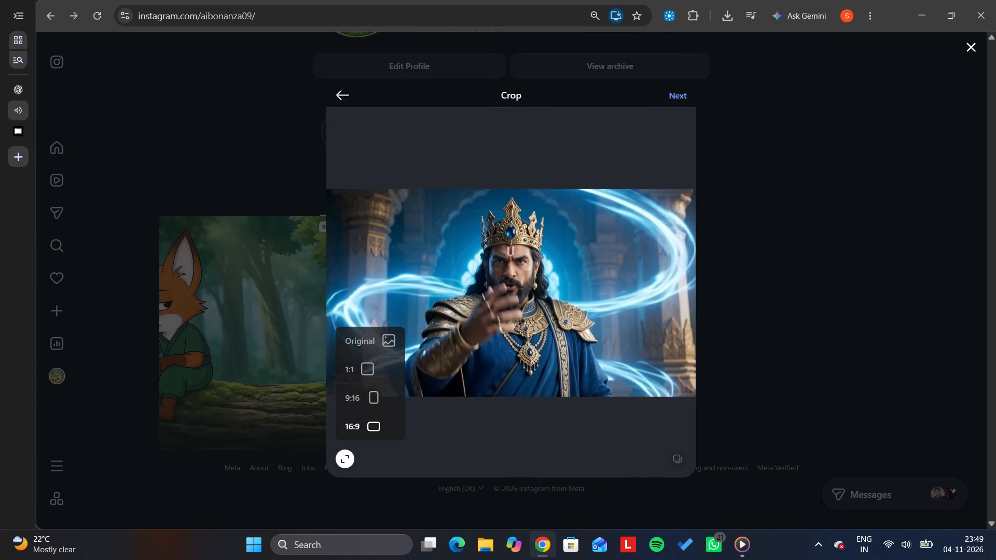
pyautogui.click(497, 148)
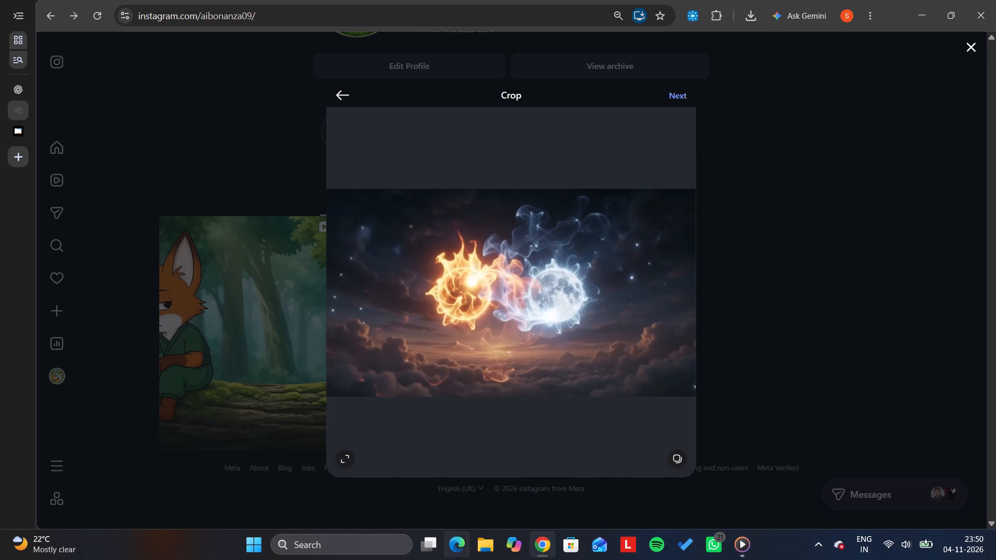
# Open the b_#_THE_LEGEND_OF_ZING clip from Downloads in Media Player and send it to Clipchamp for editing, retrying the connection.
pyautogui.click(495, 555)
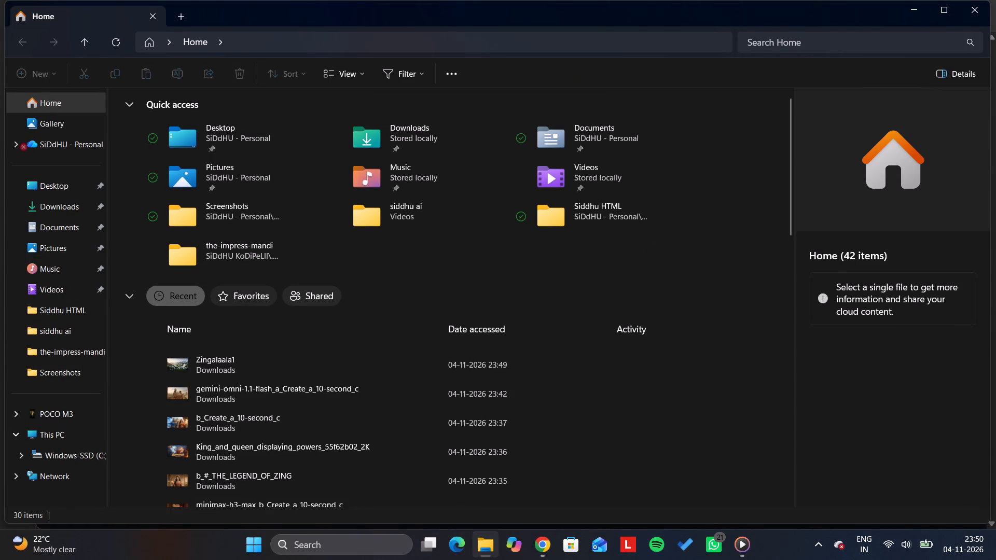
pyautogui.click(56, 209)
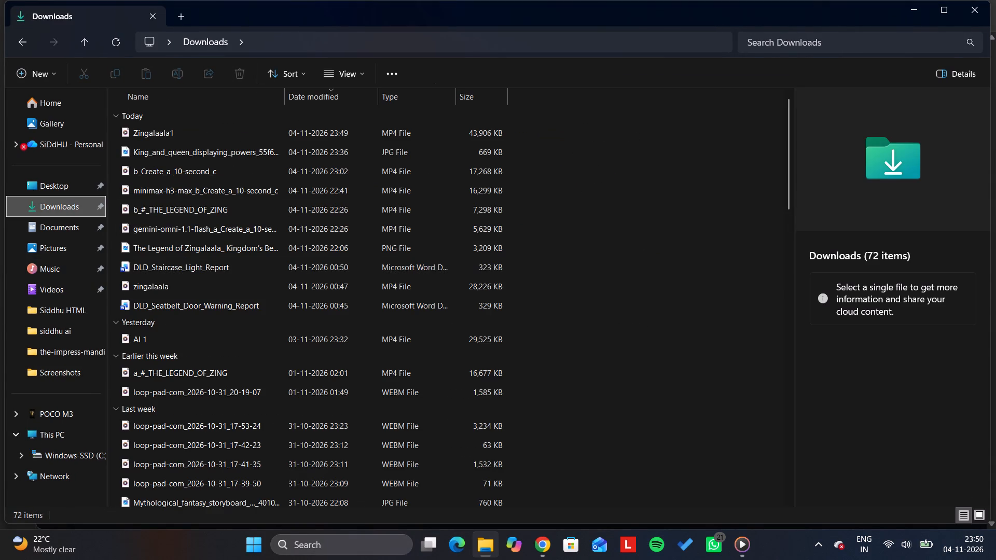
pyautogui.click(215, 231)
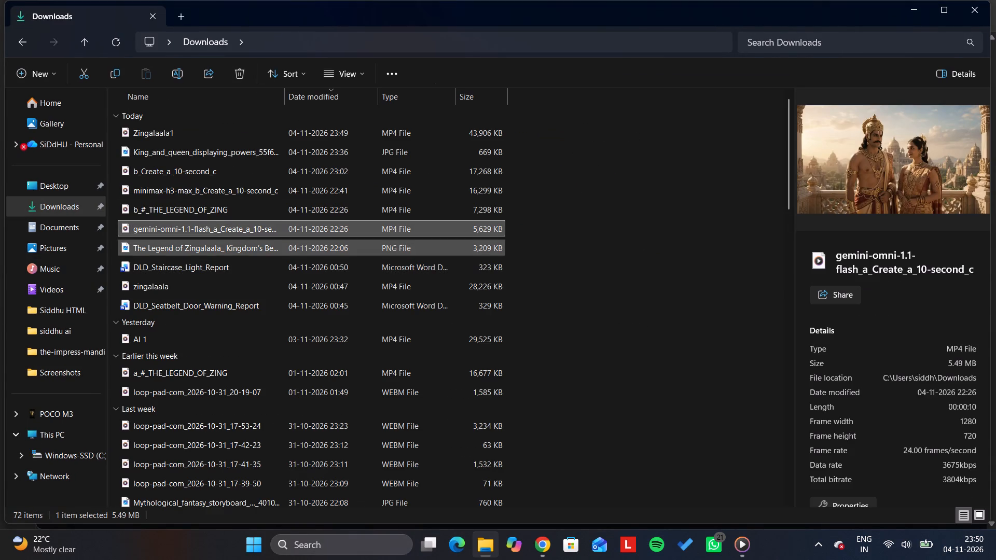
pyautogui.click(226, 242)
pyautogui.click(233, 214)
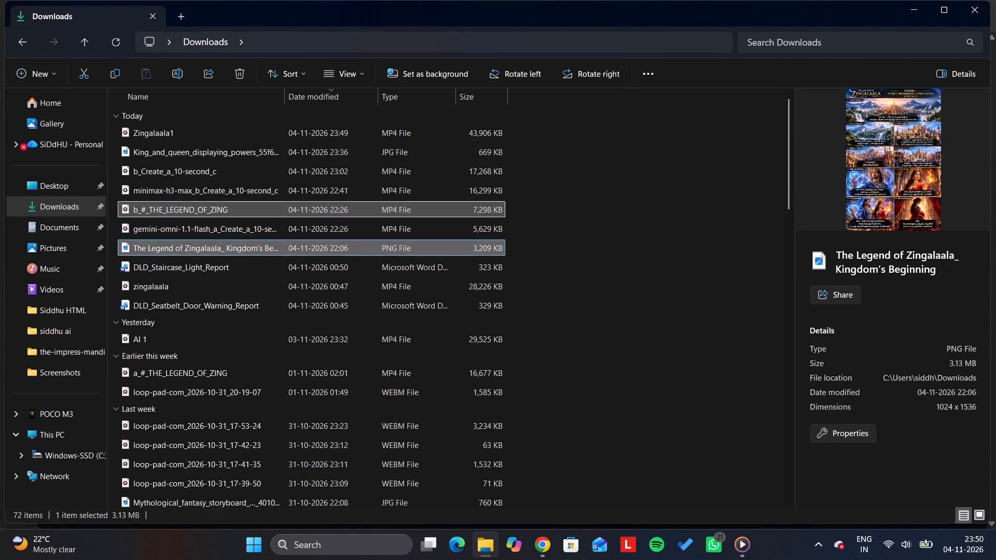
pyautogui.doubleClick(233, 214)
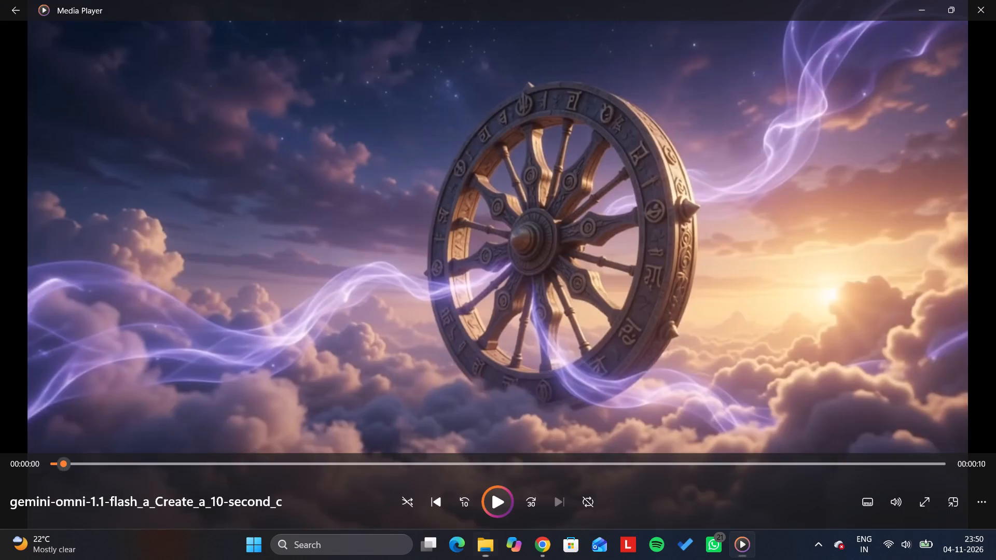
pyautogui.click(978, 505)
pyautogui.click(852, 386)
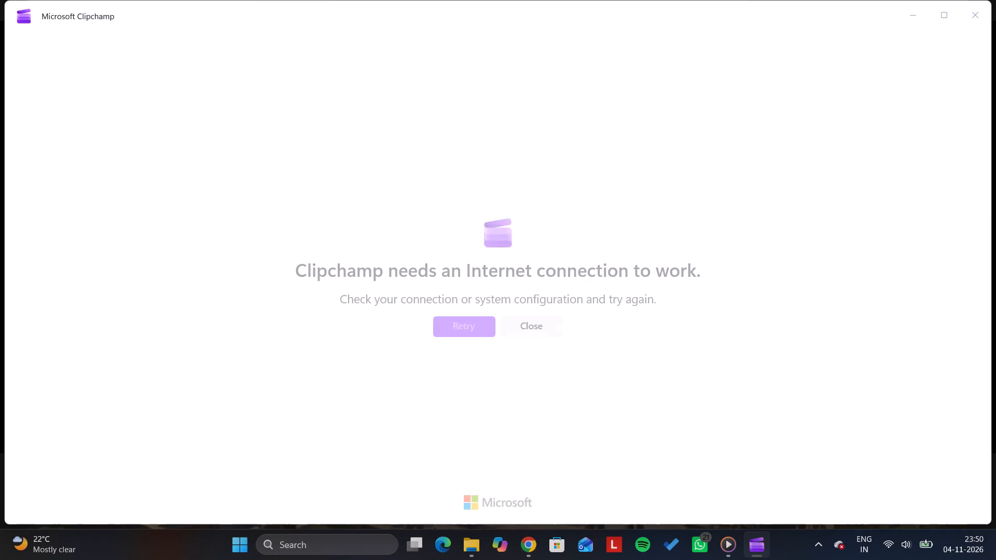
pyautogui.click(465, 320)
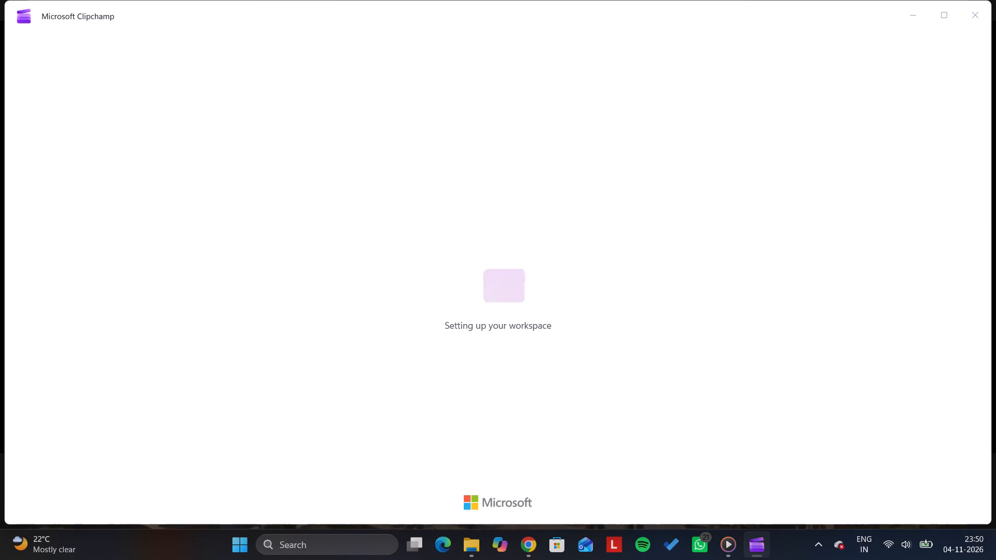
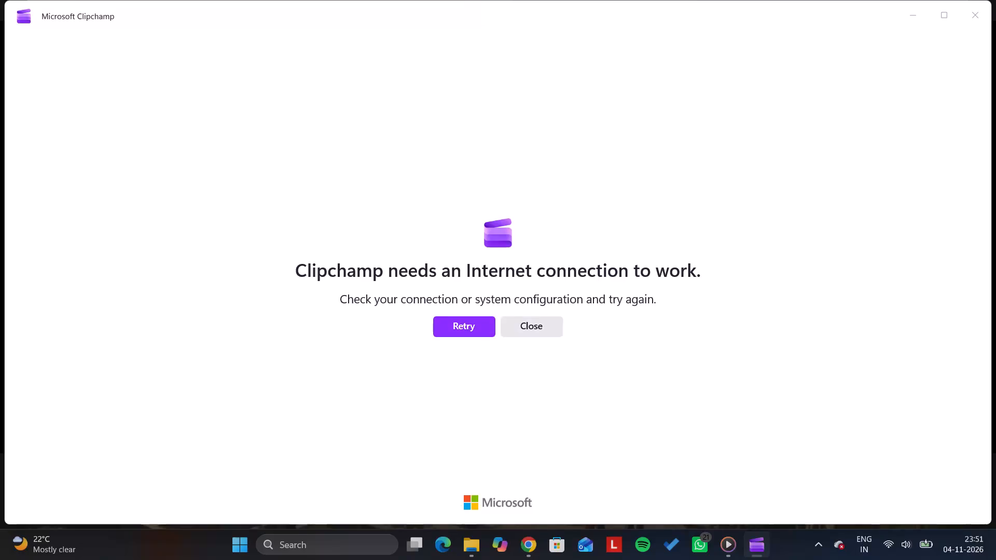
# Open the b_#_THE_LEGEND_OF_ZING clip from Media Player for editing in Clipchamp.
pyautogui.click(983, 500)
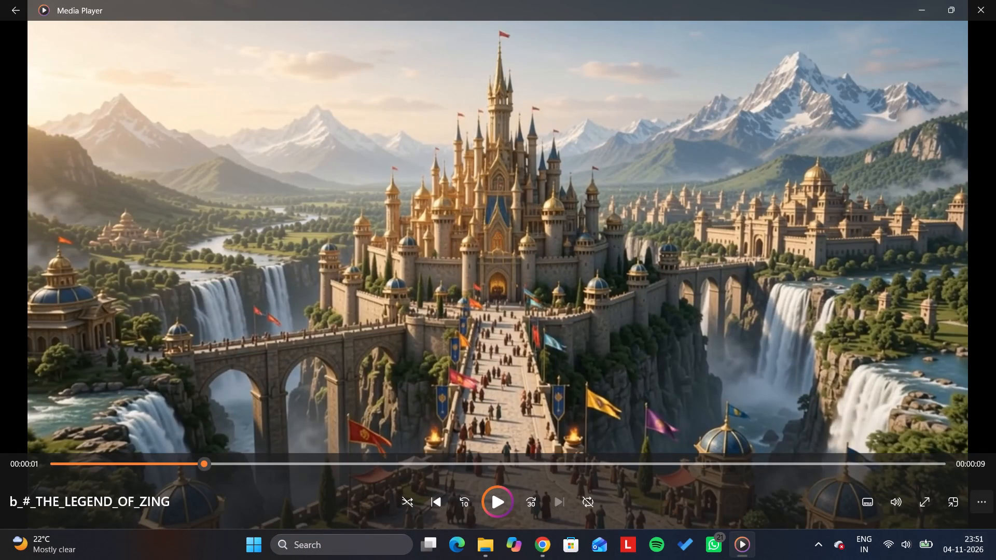
pyautogui.click(879, 387)
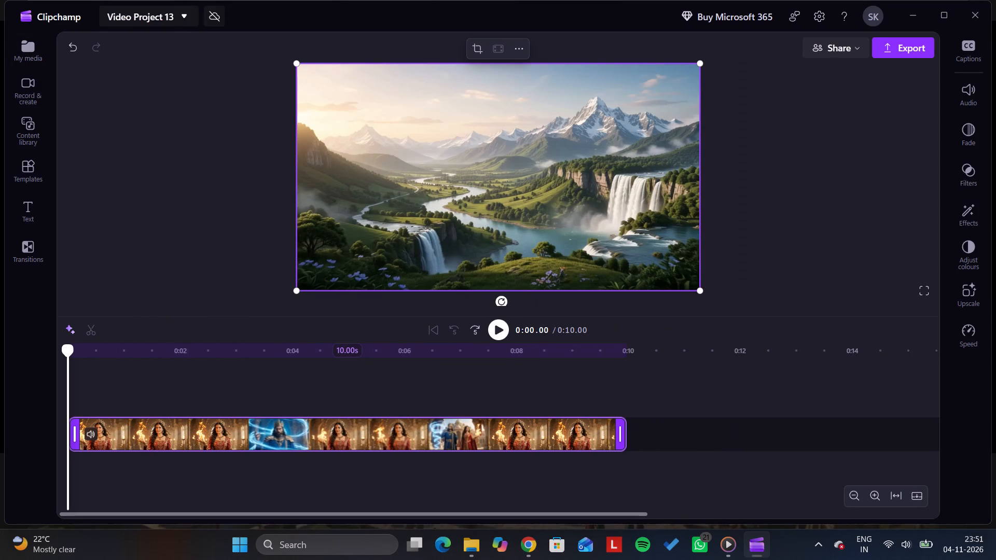
# Trim the end of the b_#_THE_LEGEND_OF_ZING clip to about 8.35 s, cutting off the closing curtain shot.
pyautogui.click(532, 449)
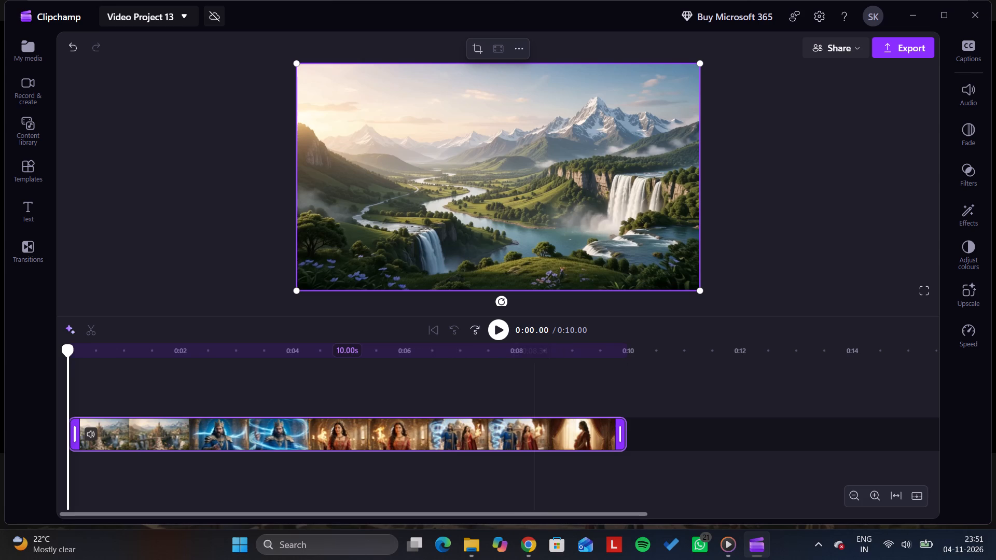
pyautogui.click(528, 431)
pyautogui.moveTo(618, 438); pyautogui.dragTo(621, 438)
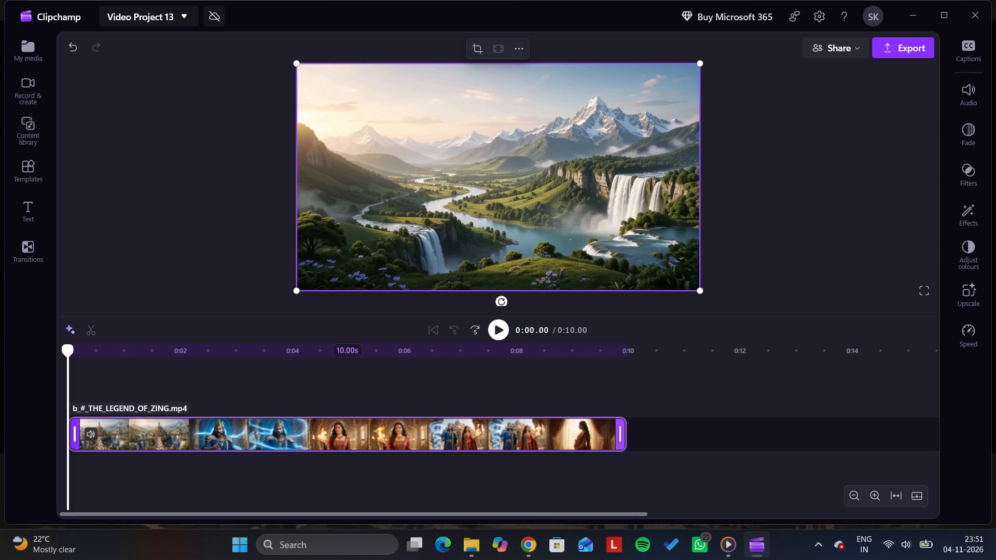
pyautogui.moveTo(621, 438); pyautogui.dragTo(556, 438)
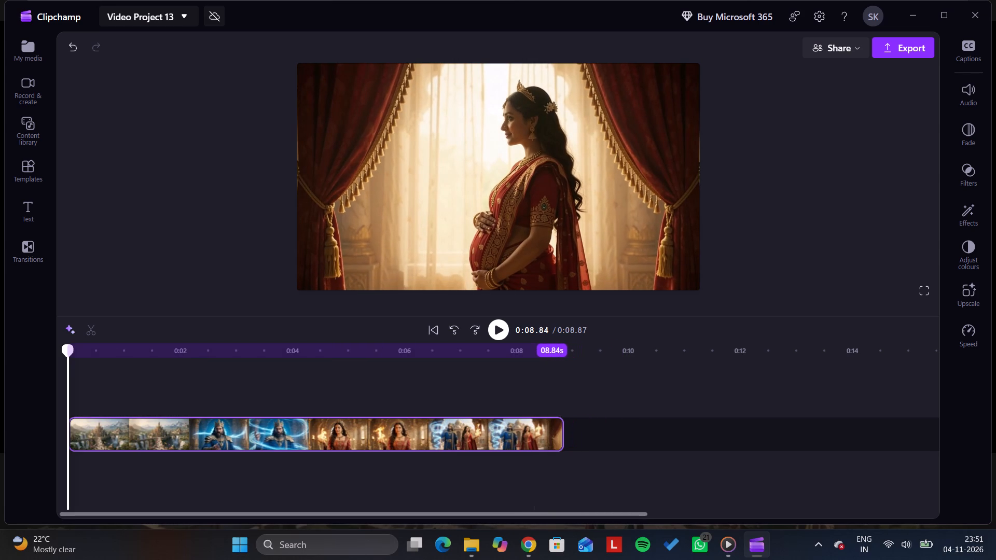
pyautogui.moveTo(556, 438); pyautogui.dragTo(518, 430)
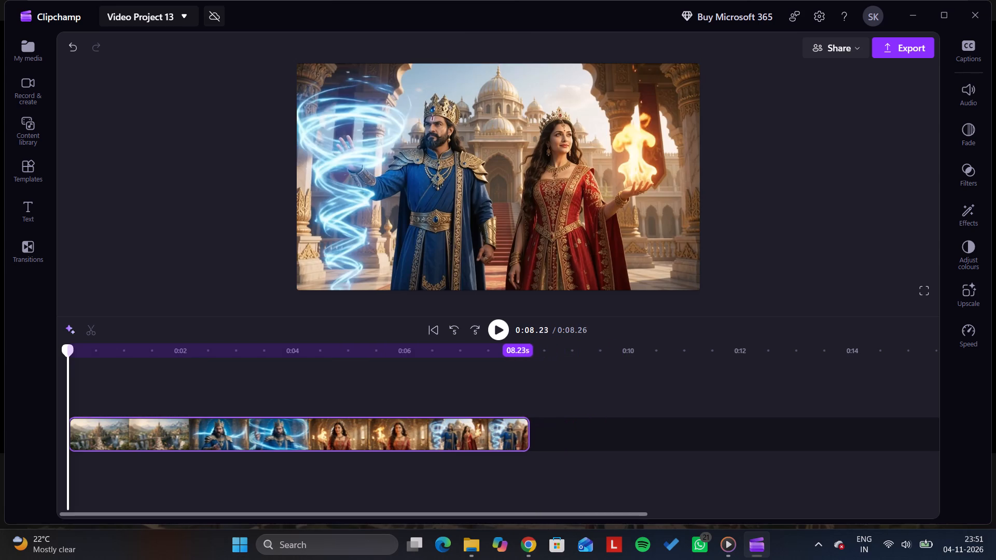
pyautogui.moveTo(518, 430); pyautogui.dragTo(520, 429)
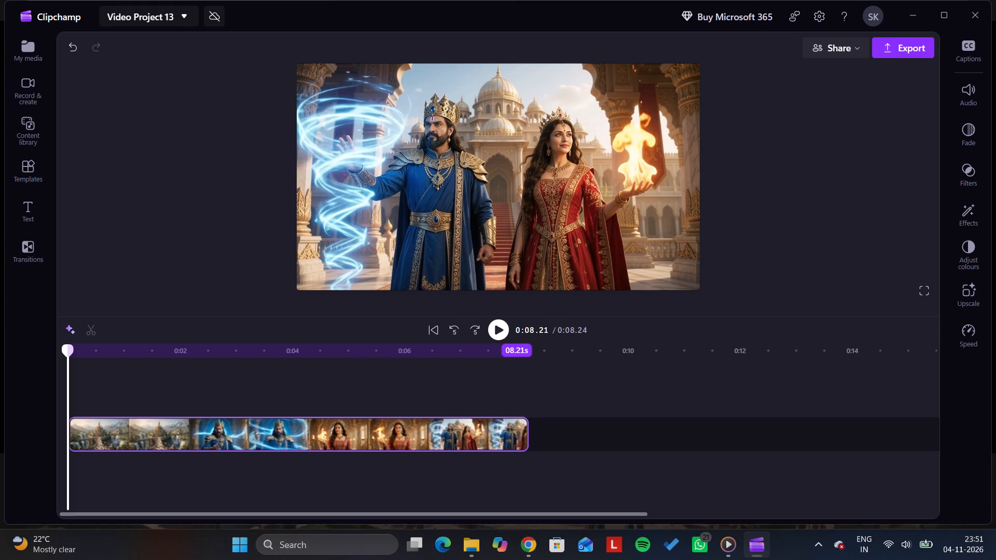
pyautogui.moveTo(520, 429); pyautogui.dragTo(527, 430)
# Play back the last part of the trimmed clip, from about 0:07.77 to its end.
pyautogui.click(503, 403)
pyautogui.click(494, 341)
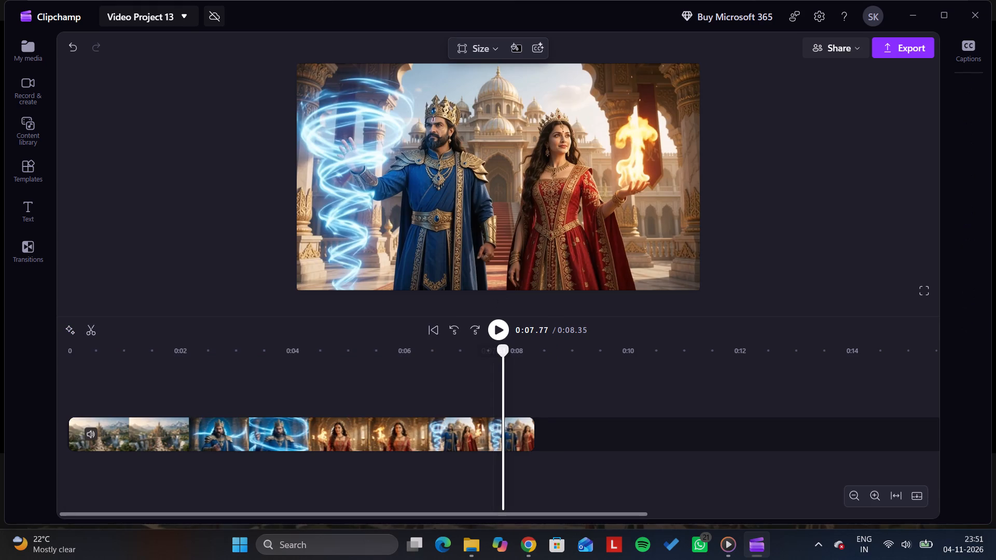
pyautogui.click(495, 335)
pyautogui.click(495, 335)
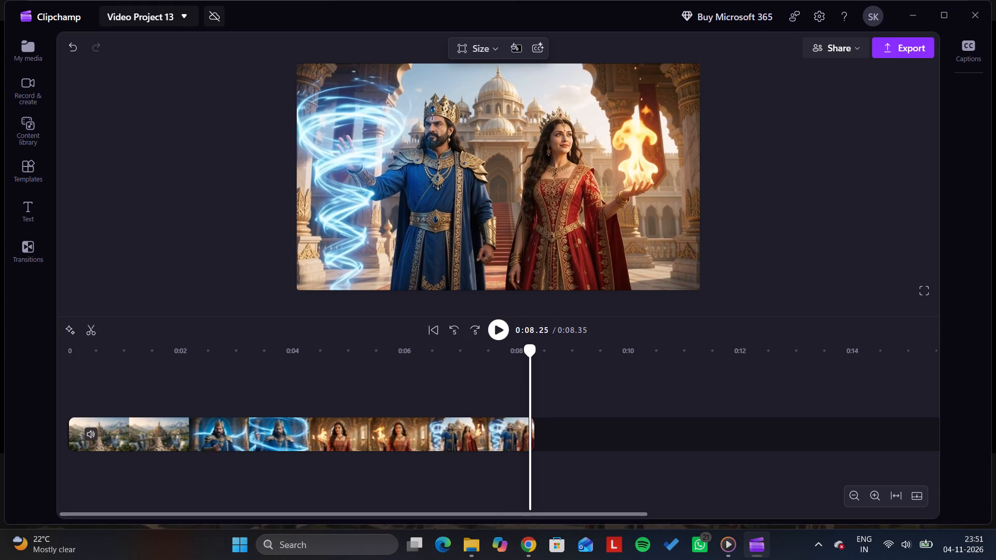
pyautogui.click(490, 329)
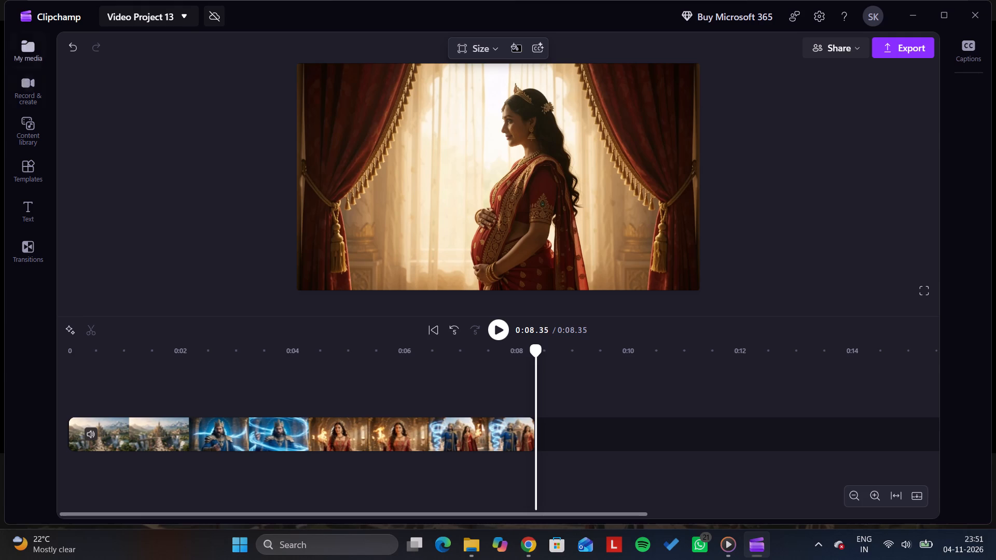
# Import the gemini-omni-1.1-flash clip from Downloads and place it on the timeline directly after the first clip.
pyautogui.click(35, 38)
pyautogui.click(84, 69)
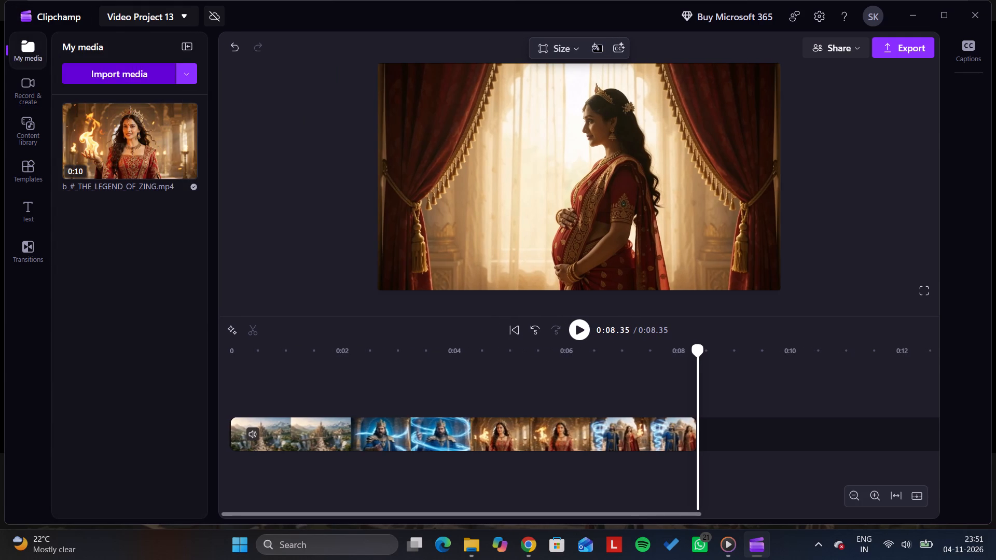
pyautogui.click(187, 164)
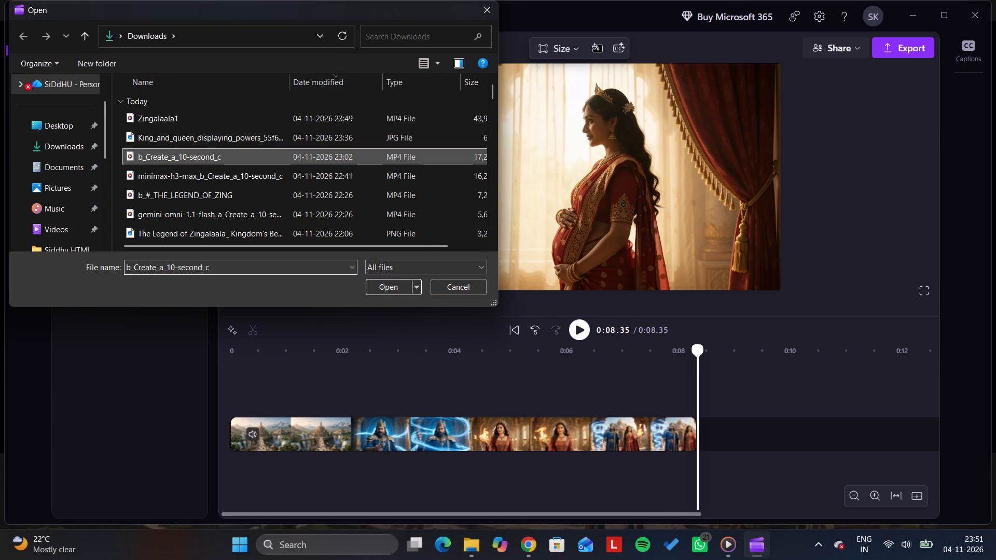
pyautogui.click(215, 174)
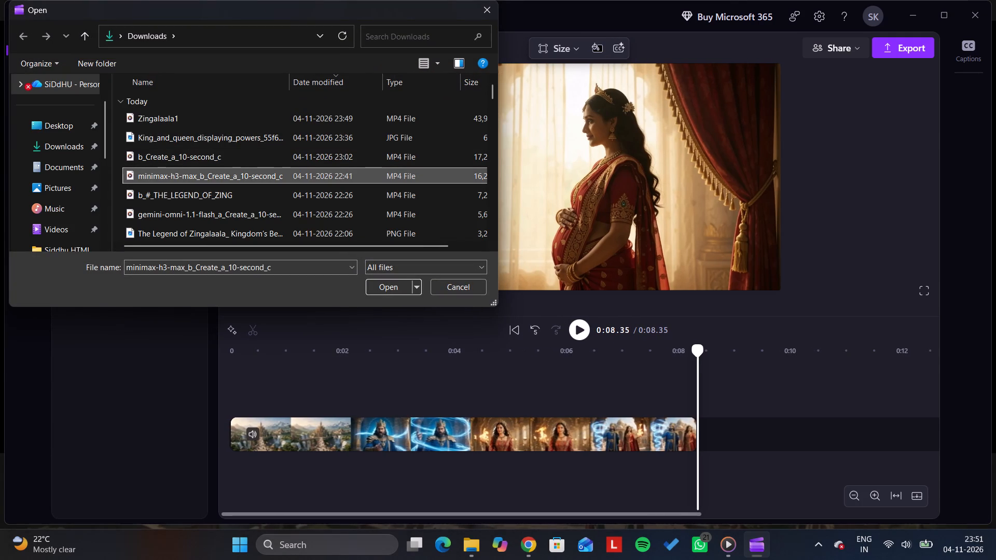
pyautogui.click(243, 213)
pyautogui.click(387, 286)
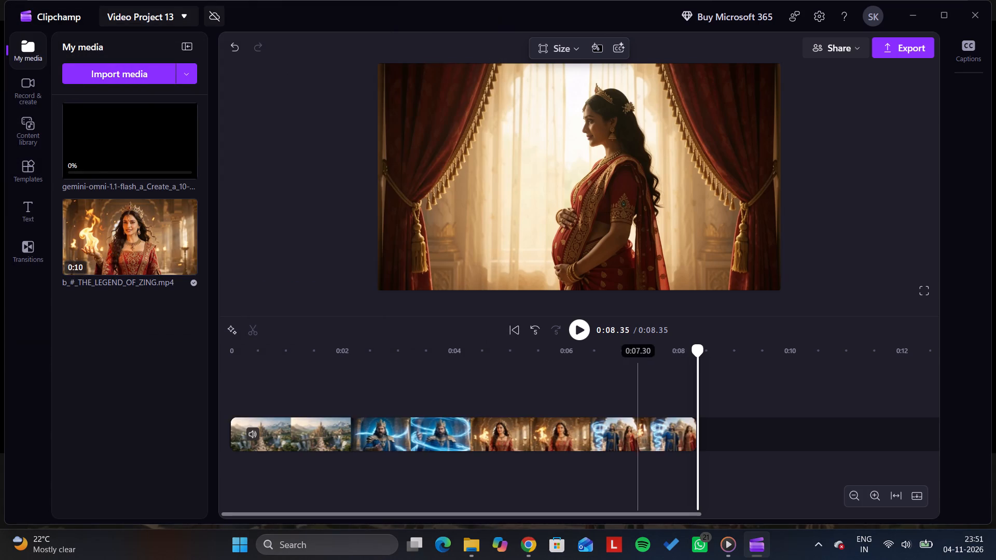
pyautogui.moveTo(145, 130); pyautogui.dragTo(793, 443)
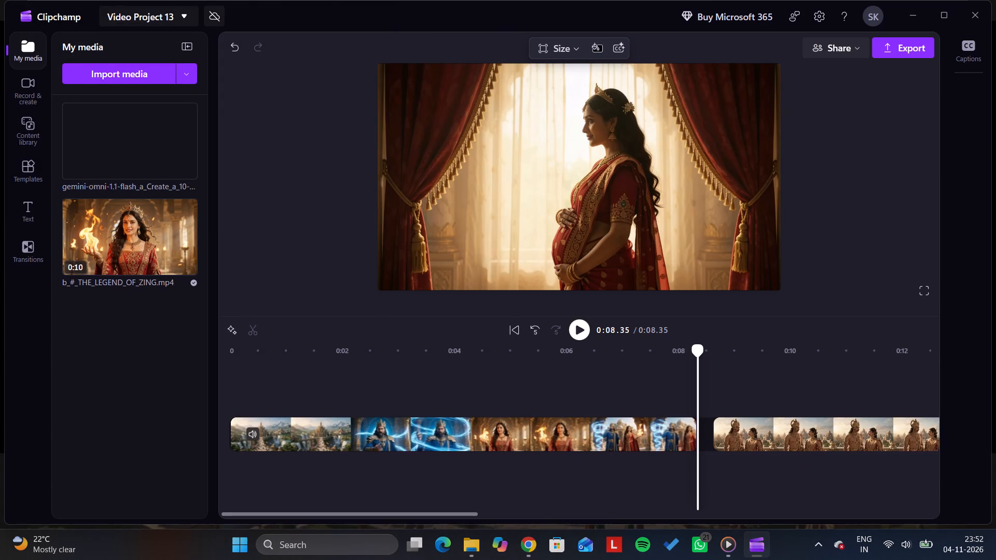
pyautogui.moveTo(793, 443); pyautogui.dragTo(776, 445)
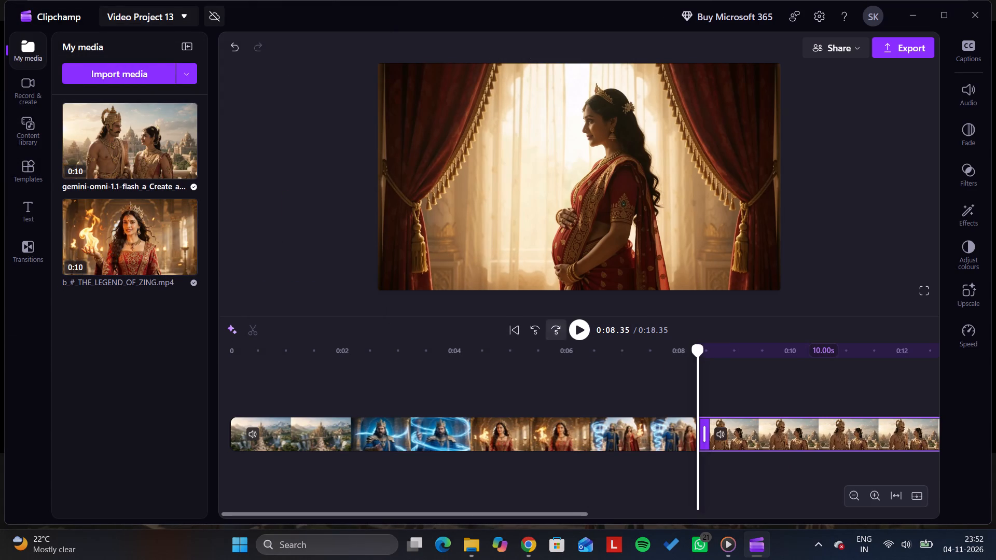
# Play back the transition from the king and queen shot into the gemini-omni wheel shot.
pyautogui.click(580, 329)
pyautogui.click(658, 382)
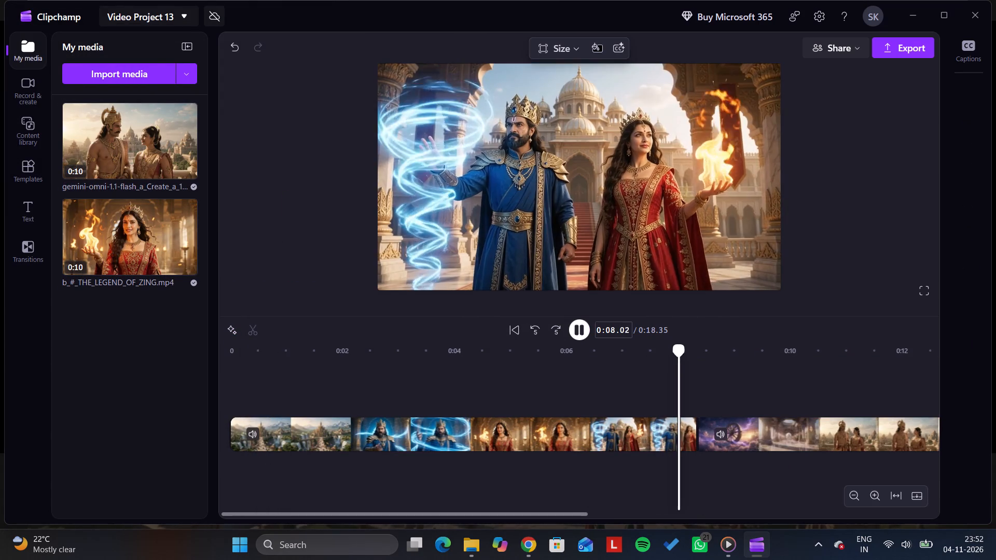
pyautogui.click(584, 328)
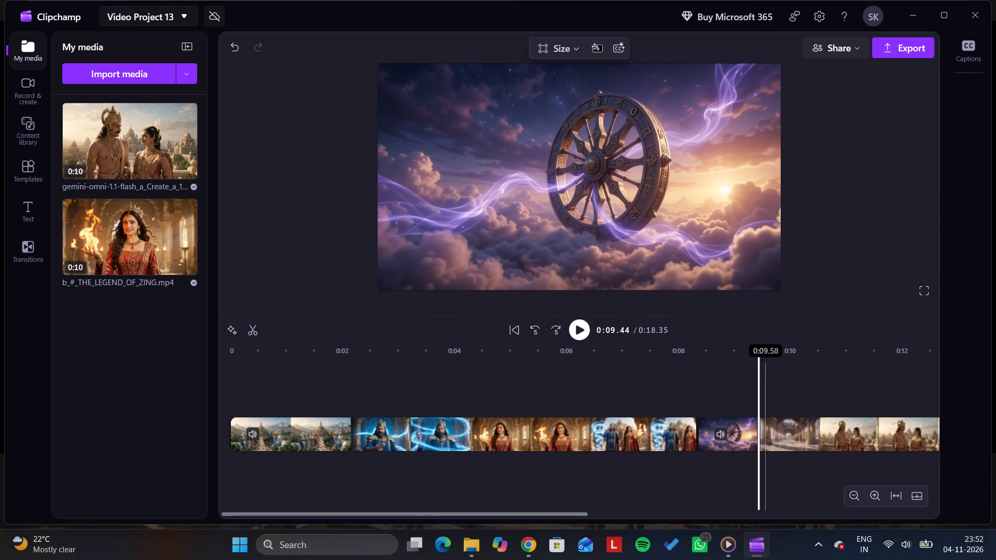
pyautogui.doubleClick(584, 329)
pyautogui.doubleClick(584, 329)
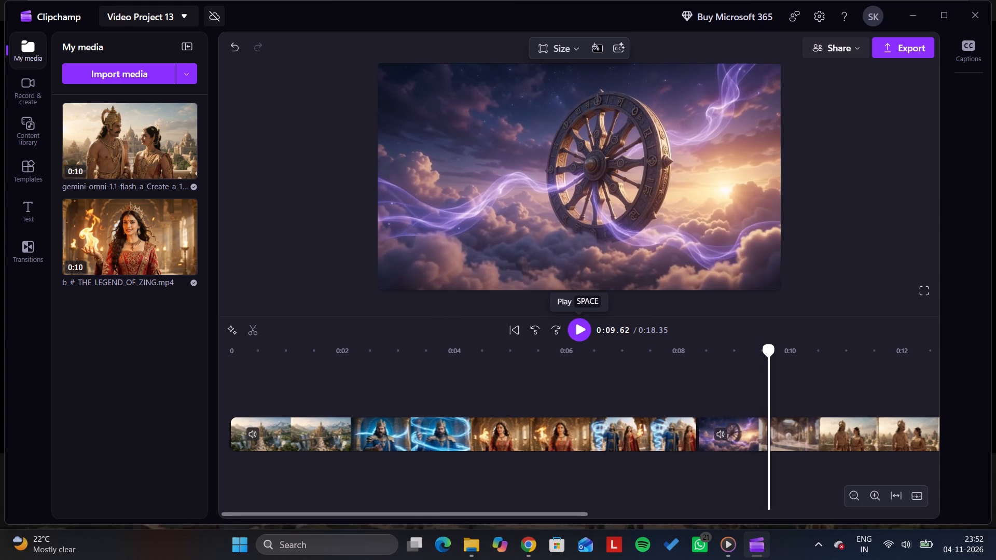
# Trim the end of the gemini-omni clip so only the wheel shot remains, ending at about 0:09.53.
pyautogui.click(753, 382)
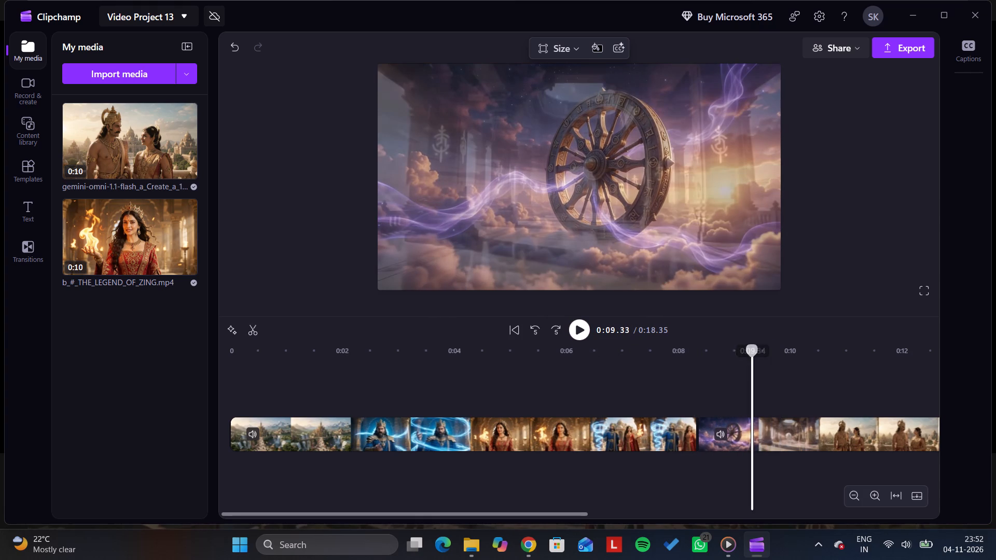
pyautogui.moveTo(851, 395); pyautogui.dragTo(785, 389)
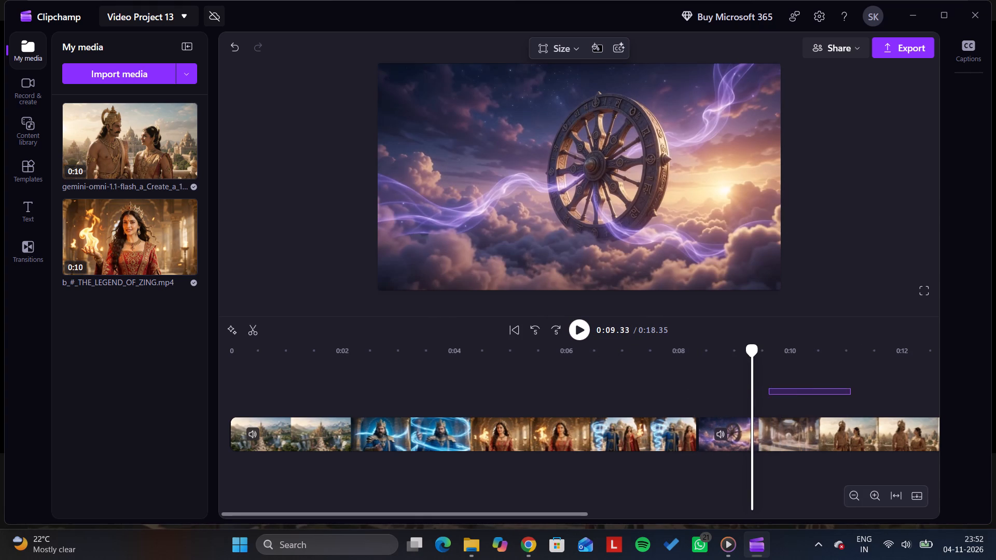
pyautogui.moveTo(785, 389); pyautogui.dragTo(922, 386)
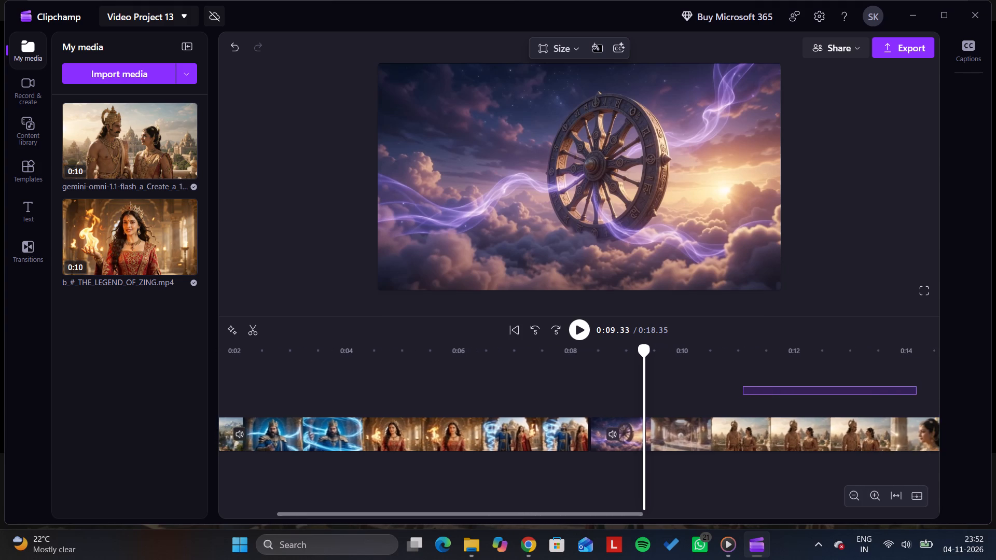
pyautogui.moveTo(922, 386); pyautogui.dragTo(919, 383)
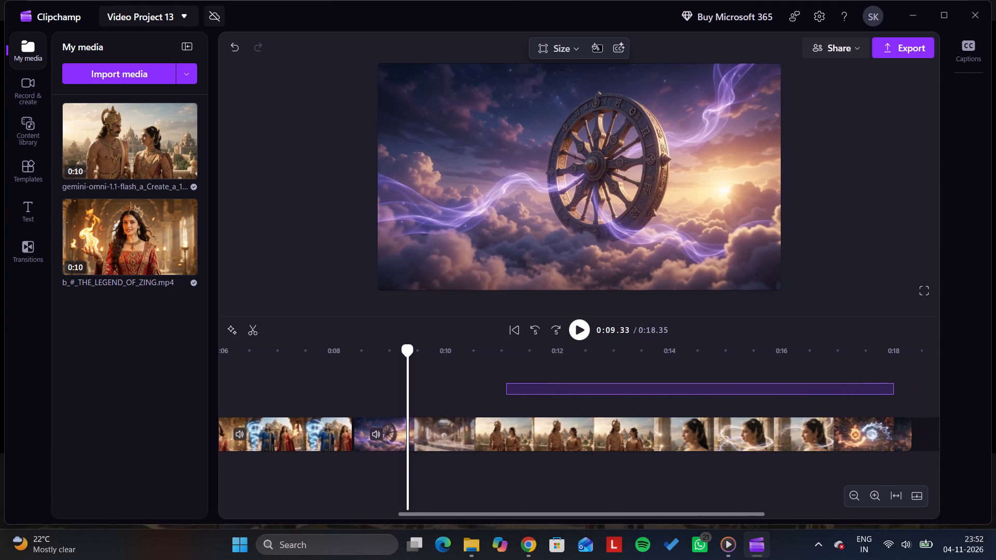
pyautogui.moveTo(919, 383); pyautogui.dragTo(918, 383)
pyautogui.moveTo(894, 429); pyautogui.dragTo(382, 457)
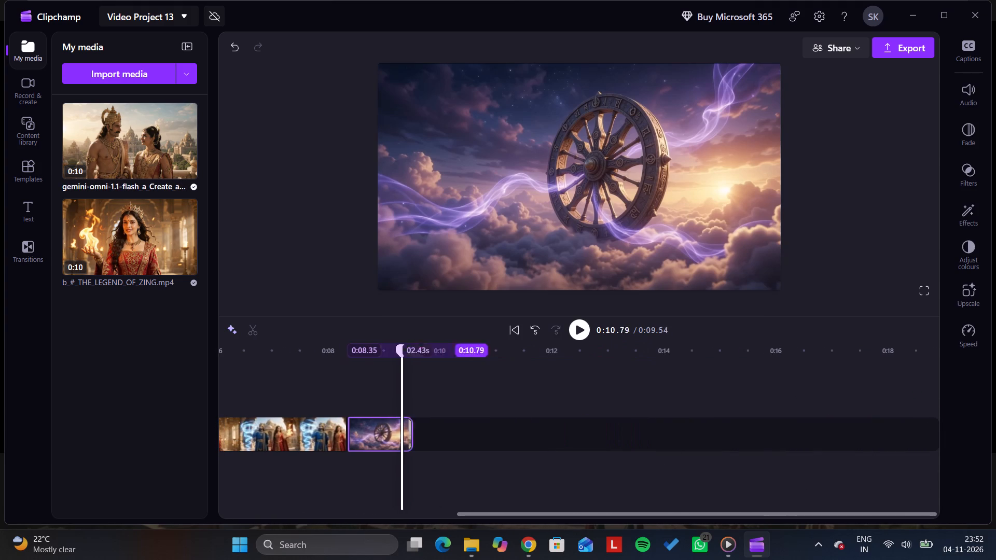
pyautogui.moveTo(382, 457); pyautogui.dragTo(401, 459)
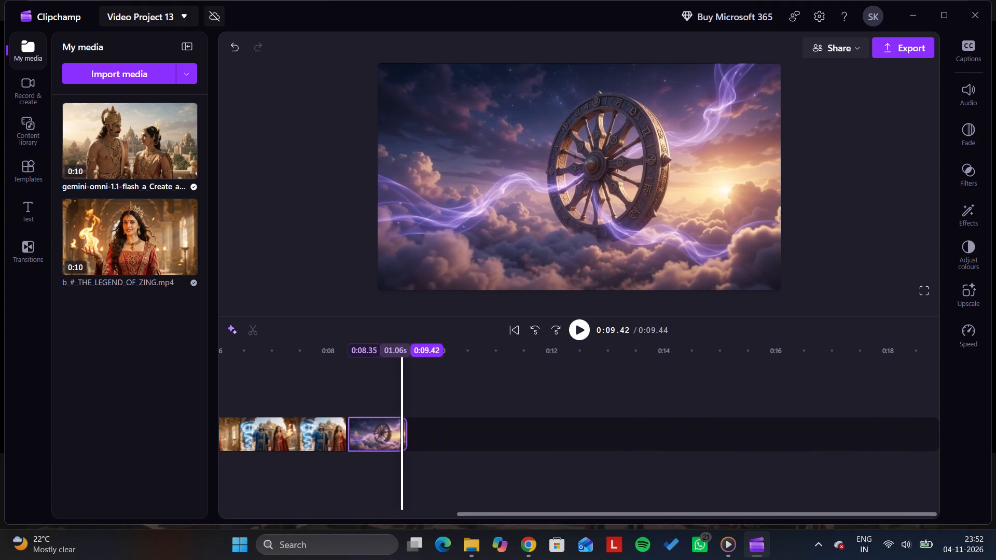
pyautogui.moveTo(401, 459); pyautogui.dragTo(406, 459)
# Play back the trimmed wheel shot to its end to examine the cut.
pyautogui.click(341, 380)
pyautogui.click(370, 369)
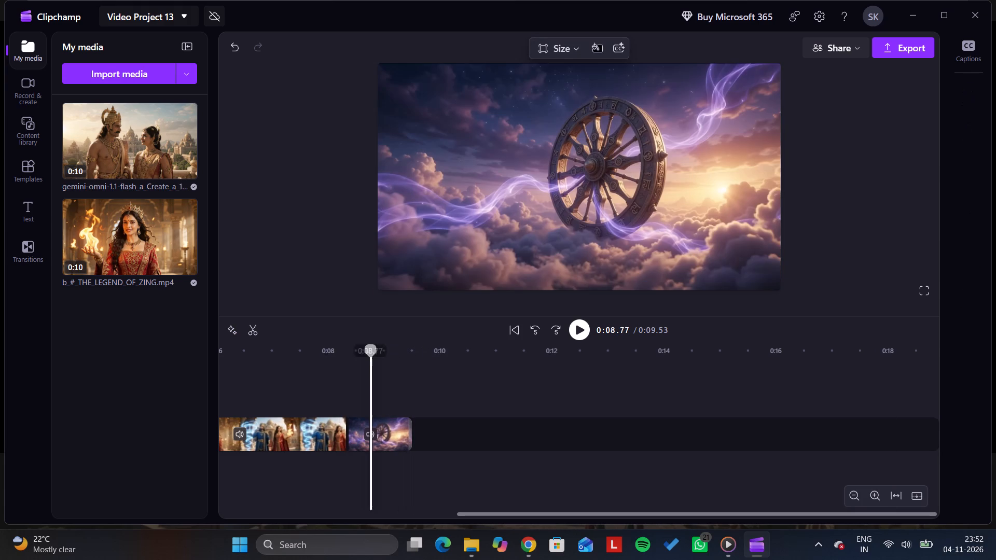
pyautogui.click(585, 338)
pyautogui.click(585, 338)
pyautogui.click(585, 338)
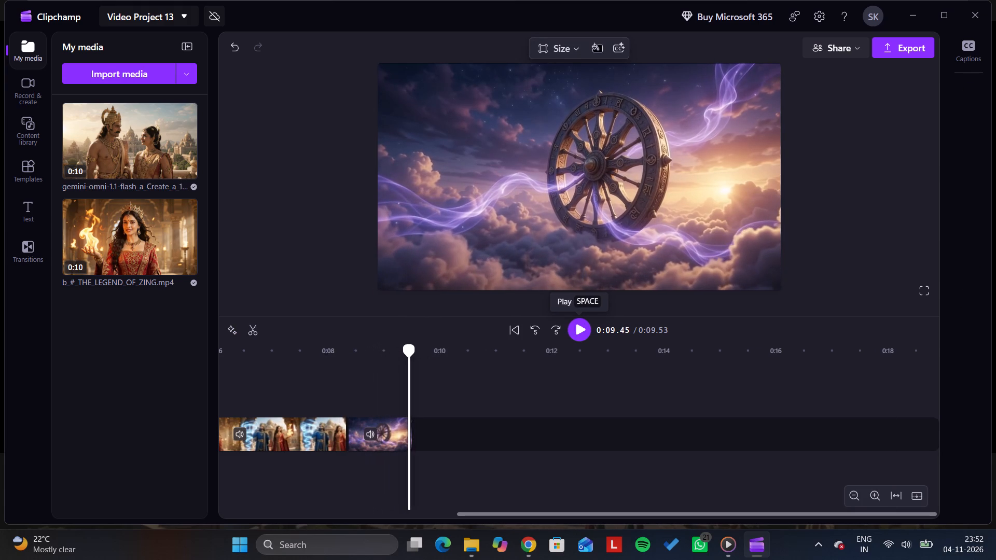
pyautogui.click(585, 338)
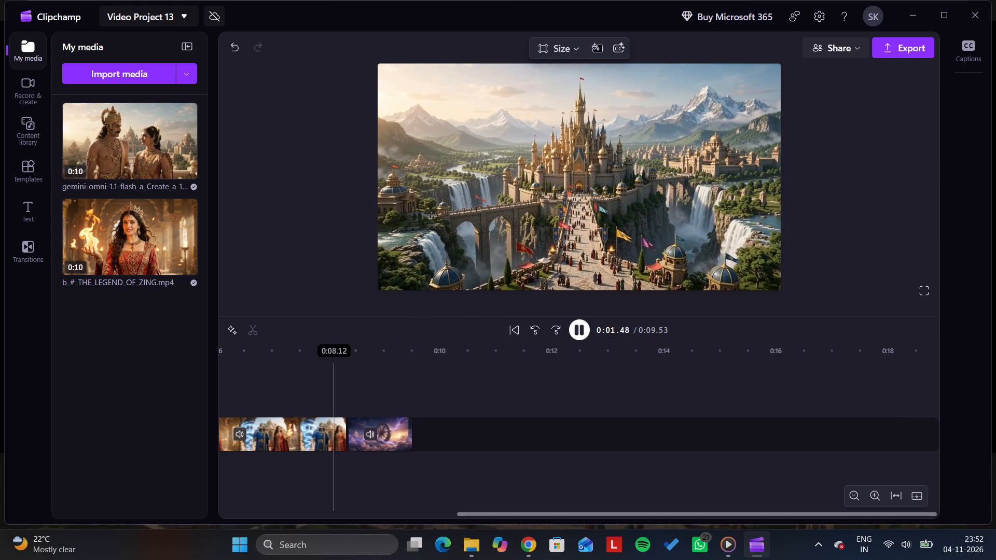
pyautogui.click(350, 375)
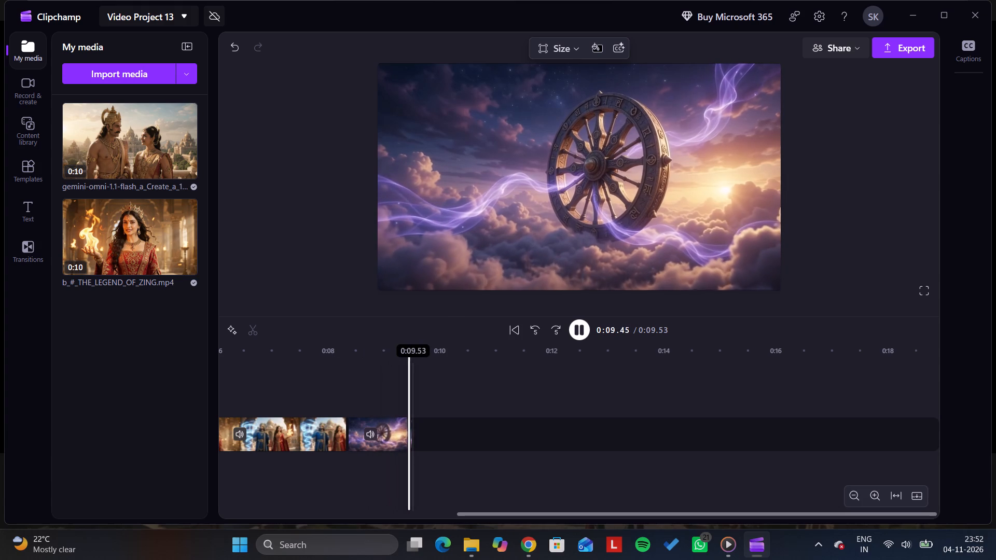
# Import b_Create_a_10-second_c from Downloads and place it on the timeline directly after the wheel shot.
pyautogui.click(139, 89)
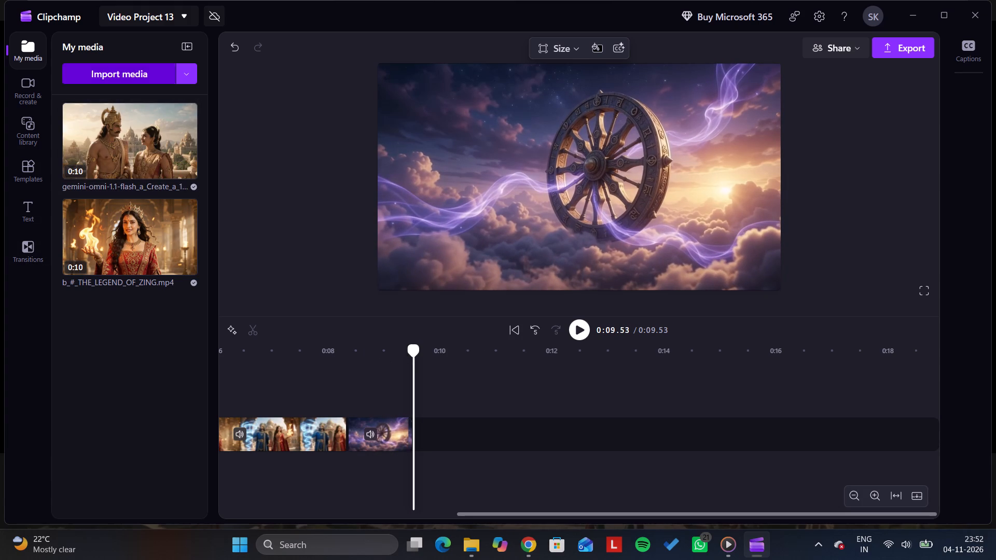
pyautogui.click(139, 77)
pyautogui.click(227, 156)
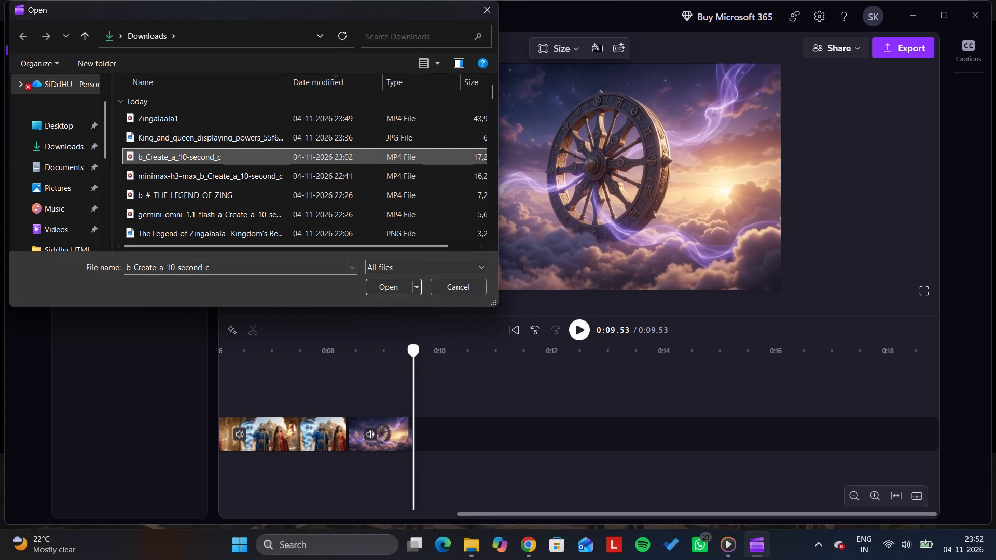
pyautogui.click(399, 288)
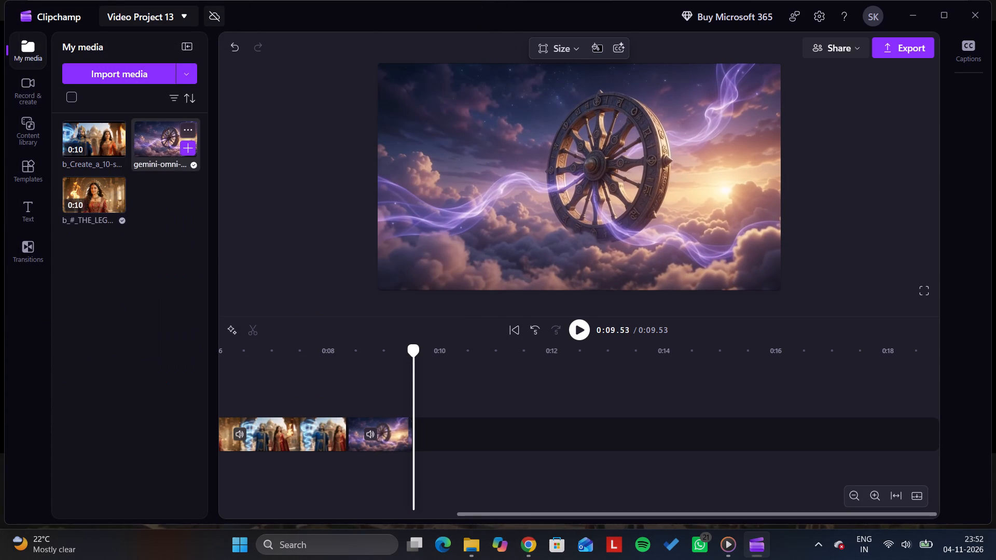
pyautogui.moveTo(90, 133); pyautogui.dragTo(510, 416)
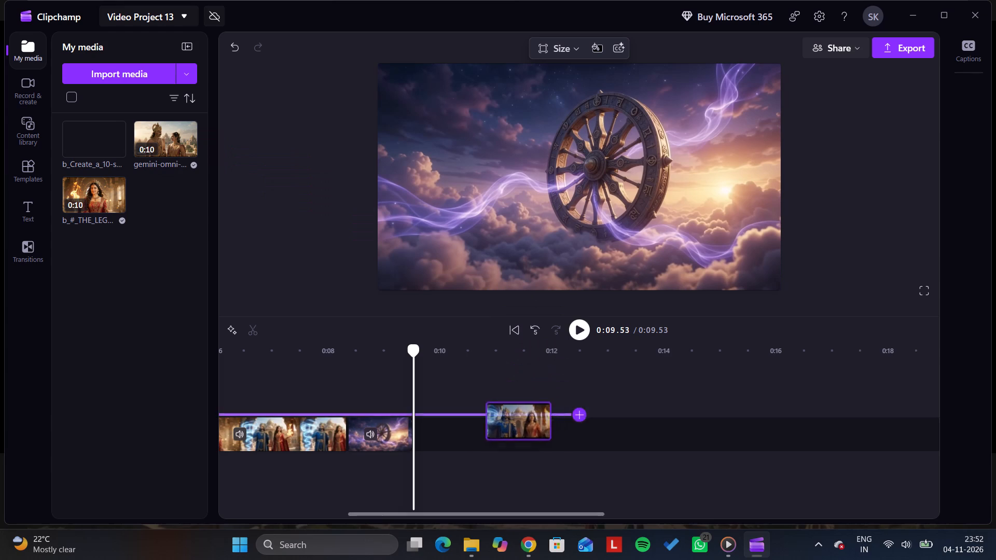
pyautogui.moveTo(510, 416); pyautogui.dragTo(435, 443)
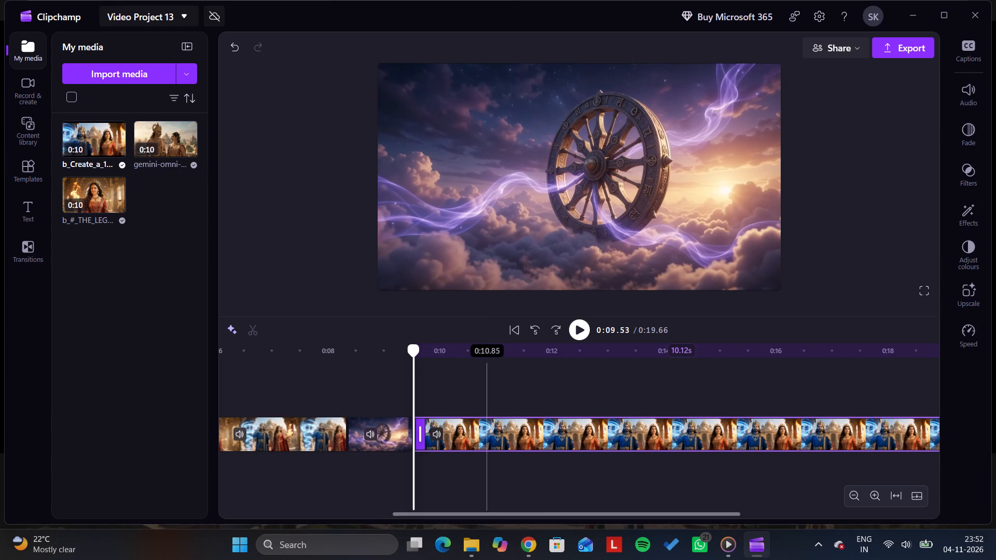
# Trim the start of the b_Create_a_10-second_c clip to leave 8.36 s and close the gap after the wheel shot.
pyautogui.moveTo(420, 426); pyautogui.dragTo(472, 424)
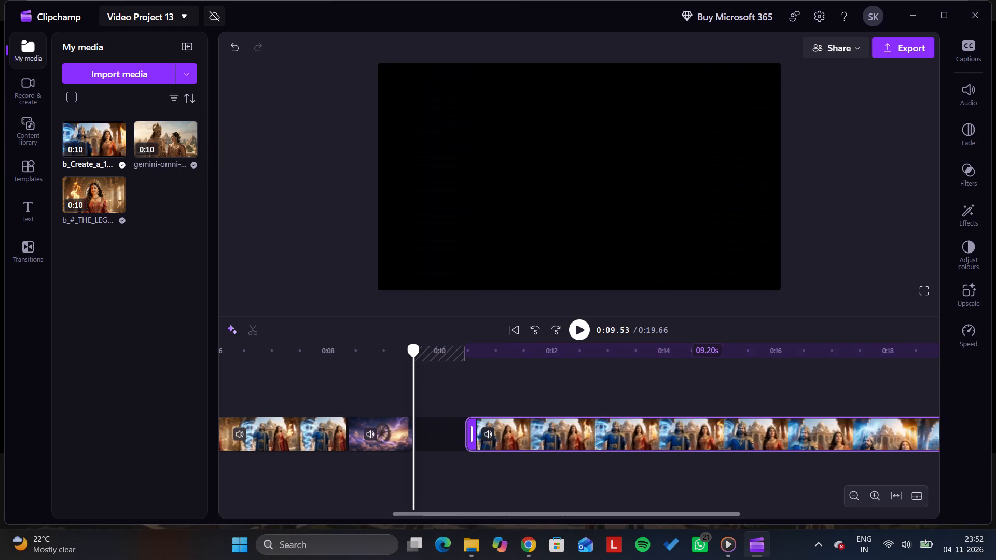
pyautogui.click(501, 419)
pyautogui.click(438, 430)
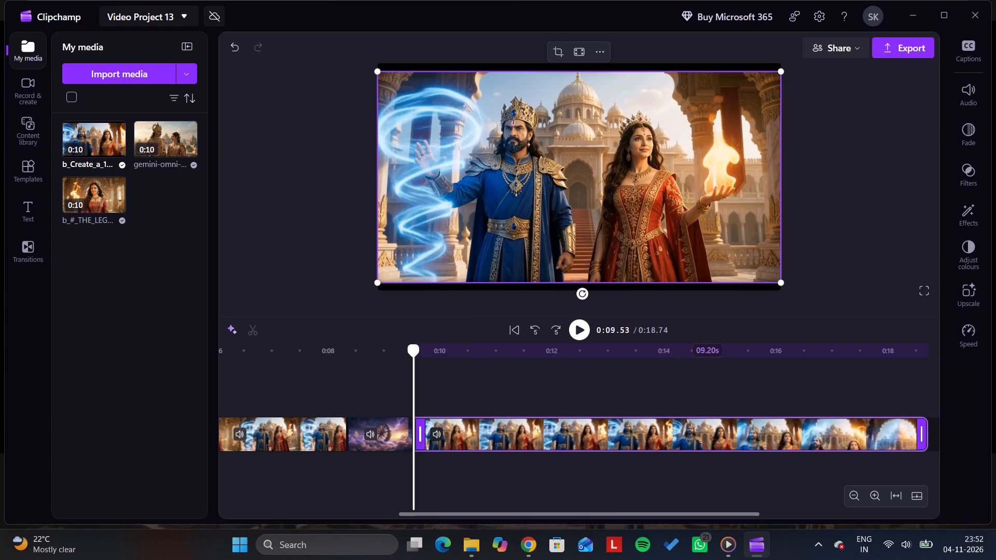
pyautogui.click(581, 332)
pyautogui.click(580, 332)
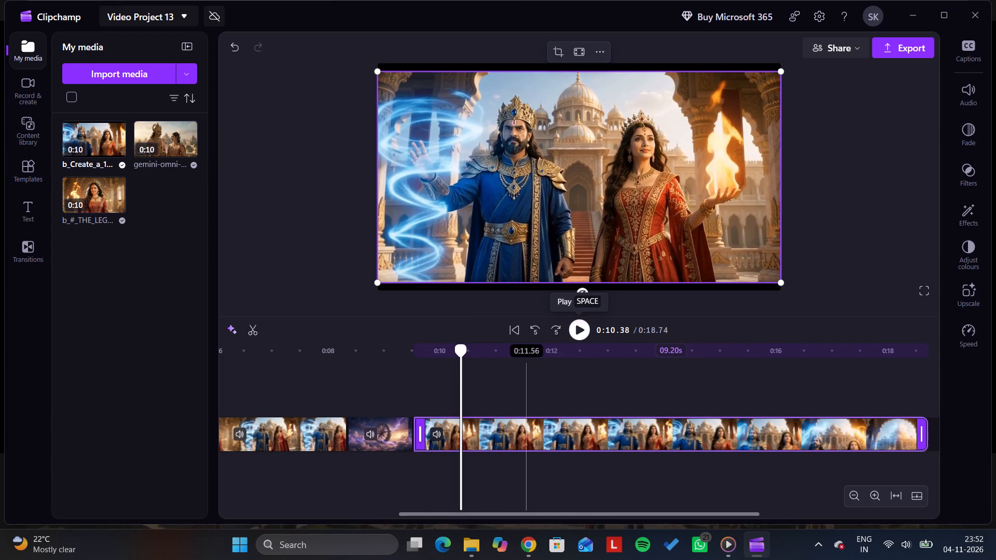
pyautogui.moveTo(424, 437); pyautogui.dragTo(462, 438)
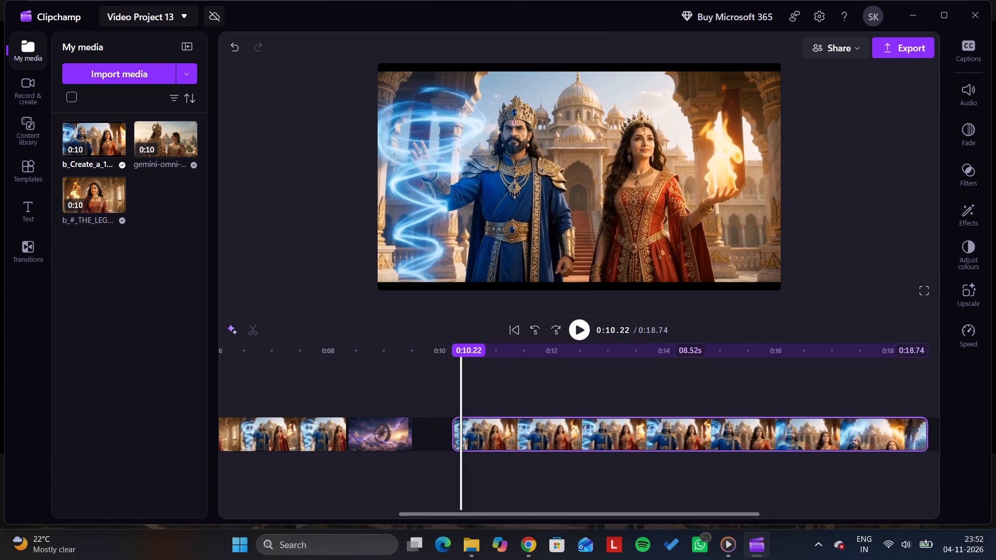
pyautogui.moveTo(462, 438); pyautogui.dragTo(472, 439)
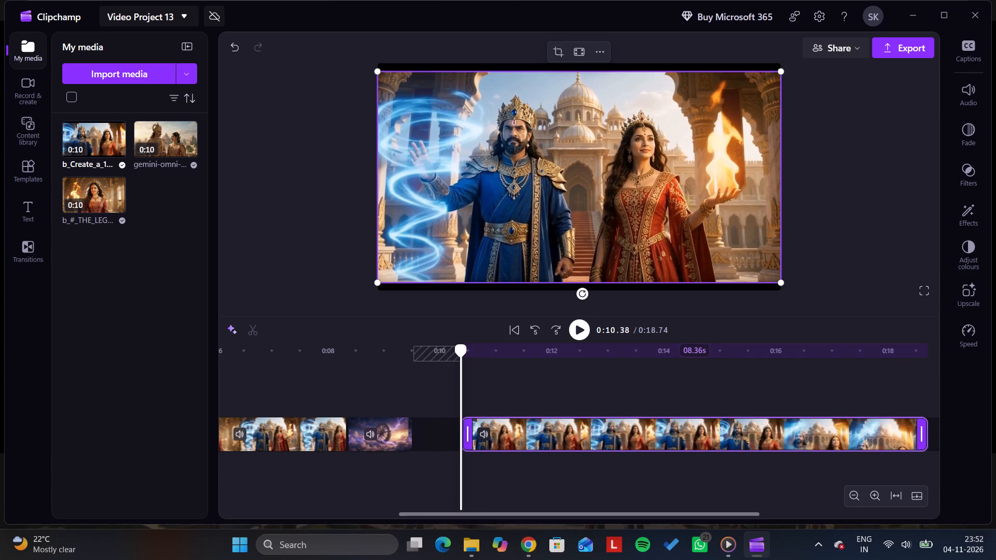
pyautogui.moveTo(524, 432); pyautogui.dragTo(476, 436)
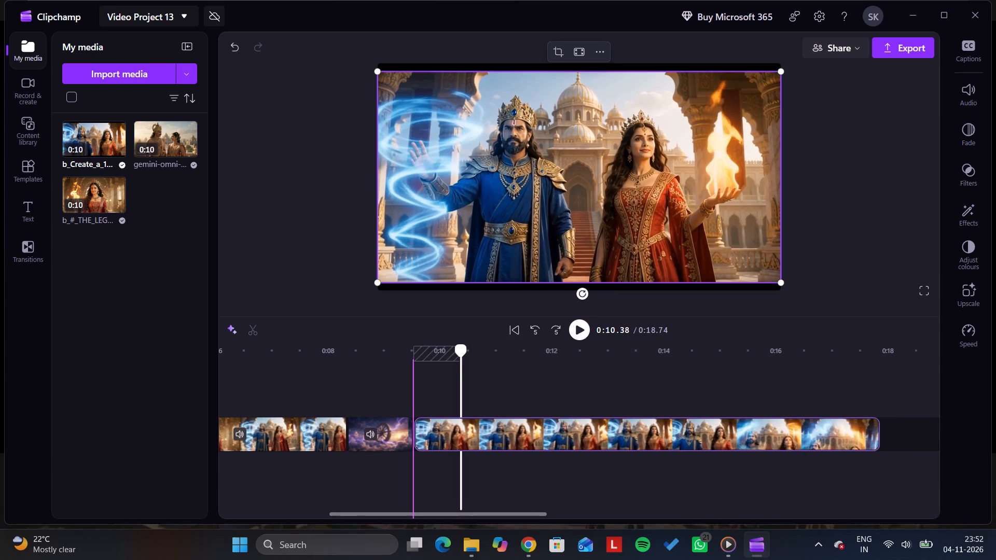
pyautogui.moveTo(476, 436); pyautogui.dragTo(475, 436)
# Play back the transition from the wheel shot into the trimmed b_Create_a_10-second_c clip to examine the cut.
pyautogui.click(409, 367)
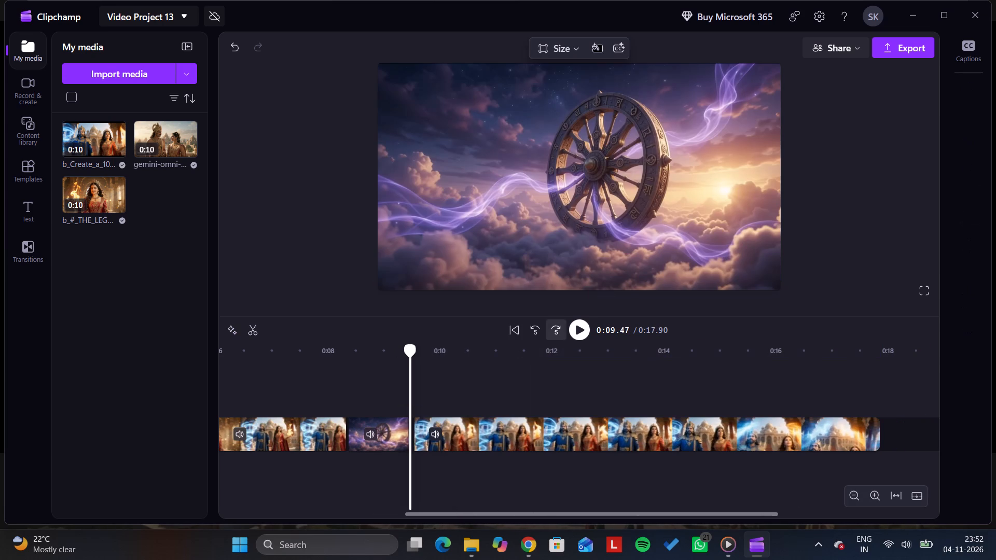
pyautogui.click(577, 328)
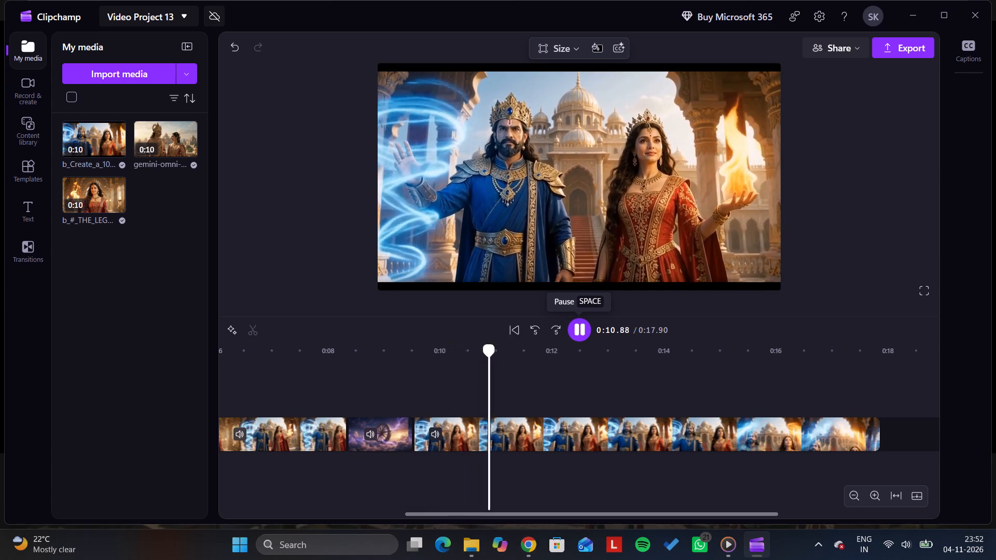
pyautogui.click(577, 328)
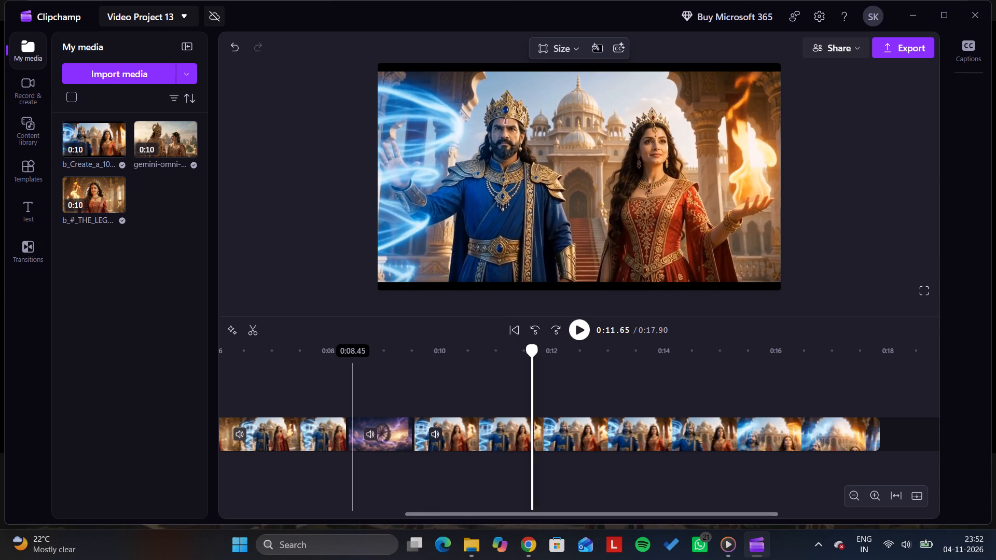
pyautogui.click(349, 373)
pyautogui.click(578, 330)
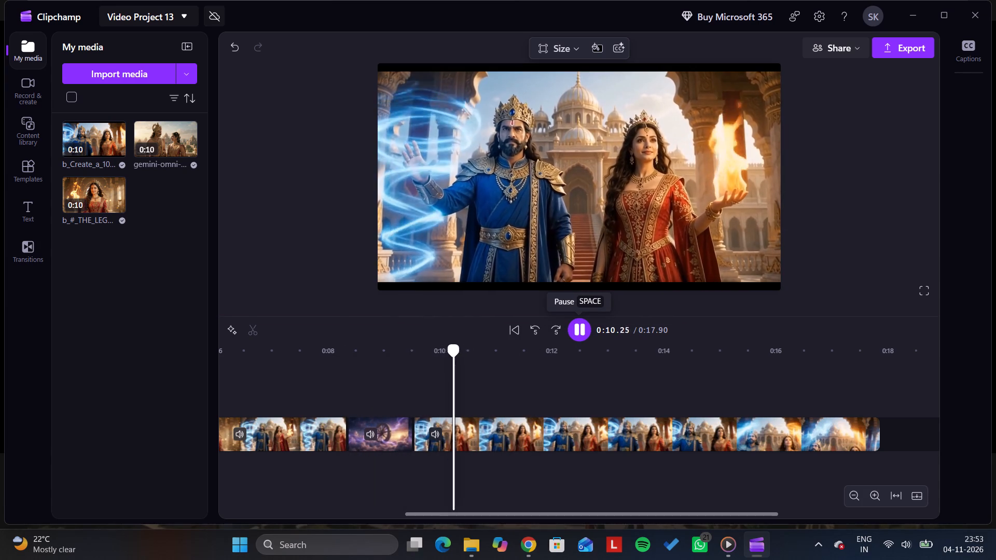
pyautogui.click(578, 330)
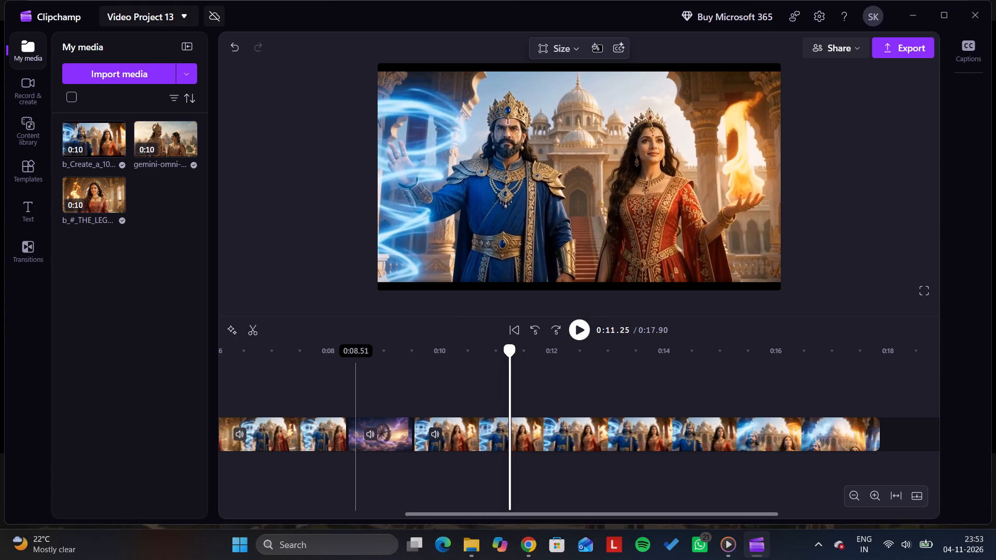
# Mute the audio of the wheel shot and of the b_Create_a_10-second_c clip that follows it.
pyautogui.click(349, 379)
pyautogui.click(374, 432)
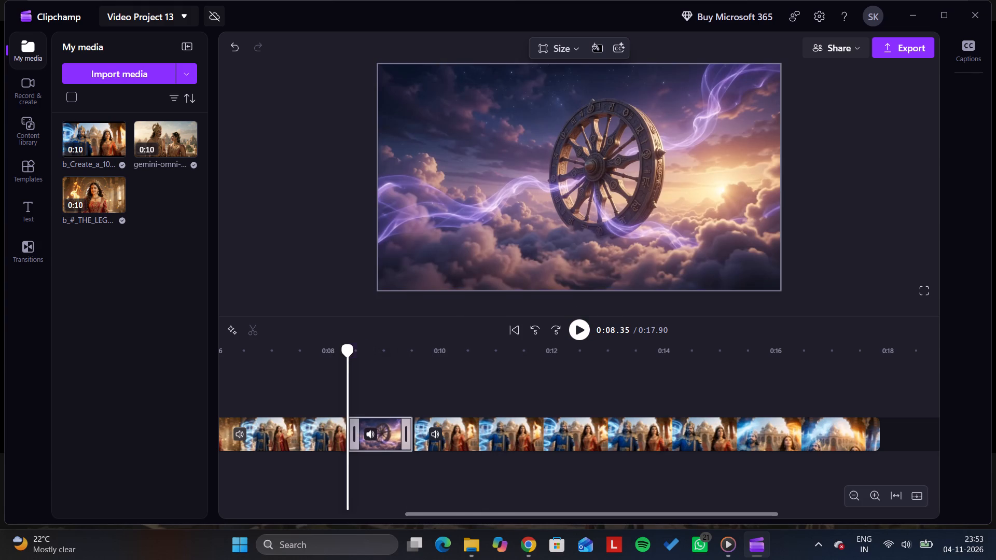
pyautogui.click(437, 432)
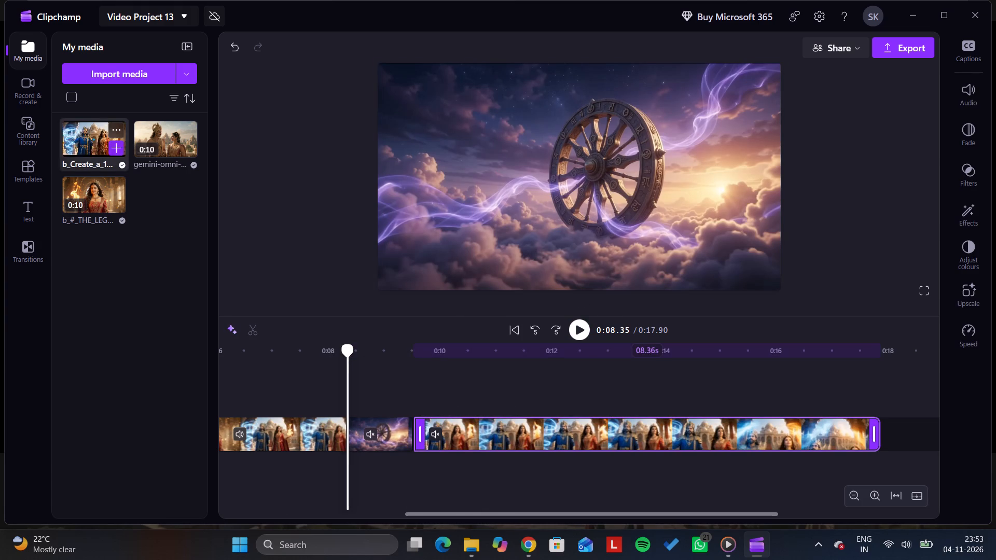
# Add the full gemini-omni clip on a new track above the main video, starting in line with the wheel shot at about 0:08.35.
pyautogui.moveTo(162, 145); pyautogui.dragTo(459, 357)
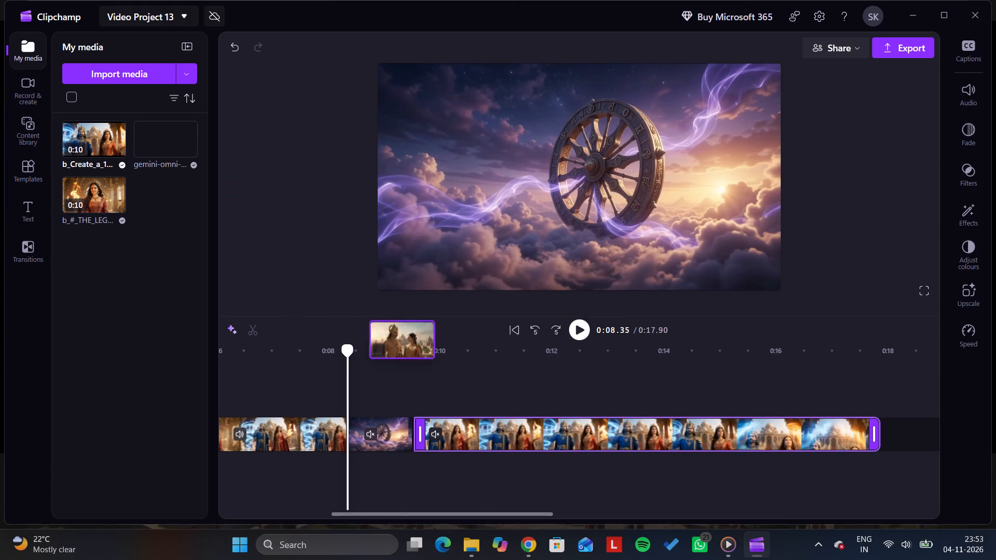
pyautogui.moveTo(459, 357); pyautogui.dragTo(582, 414)
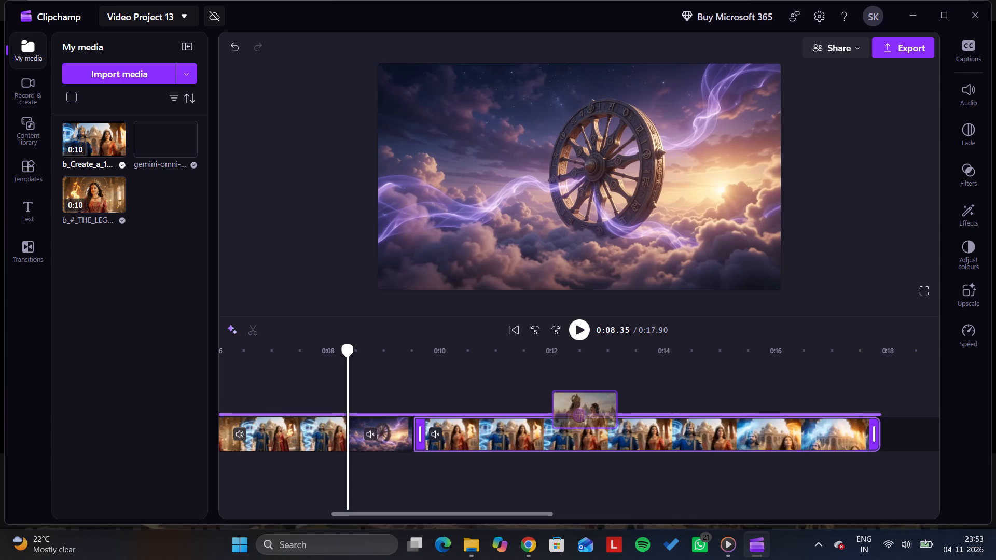
pyautogui.moveTo(582, 414); pyautogui.dragTo(564, 407)
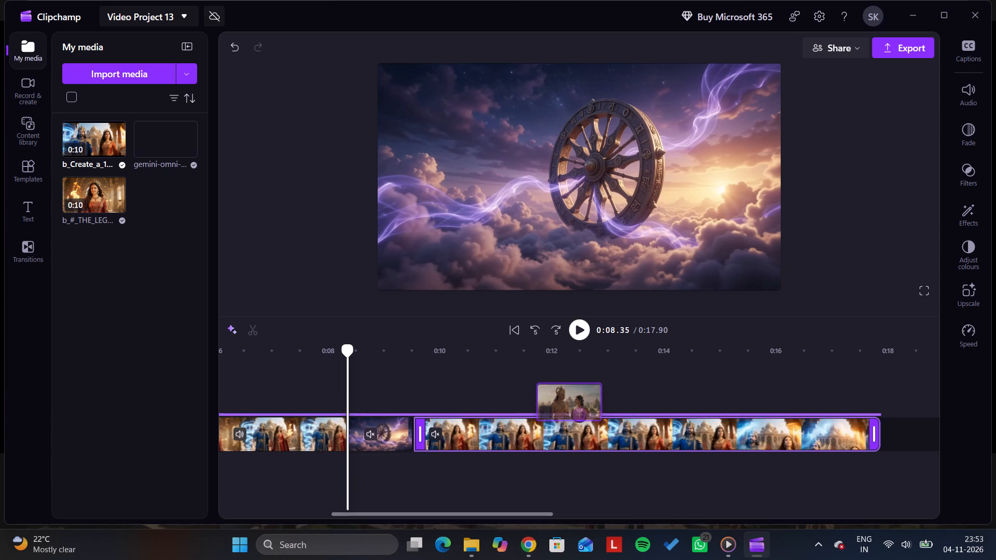
pyautogui.moveTo(564, 407); pyautogui.dragTo(593, 471)
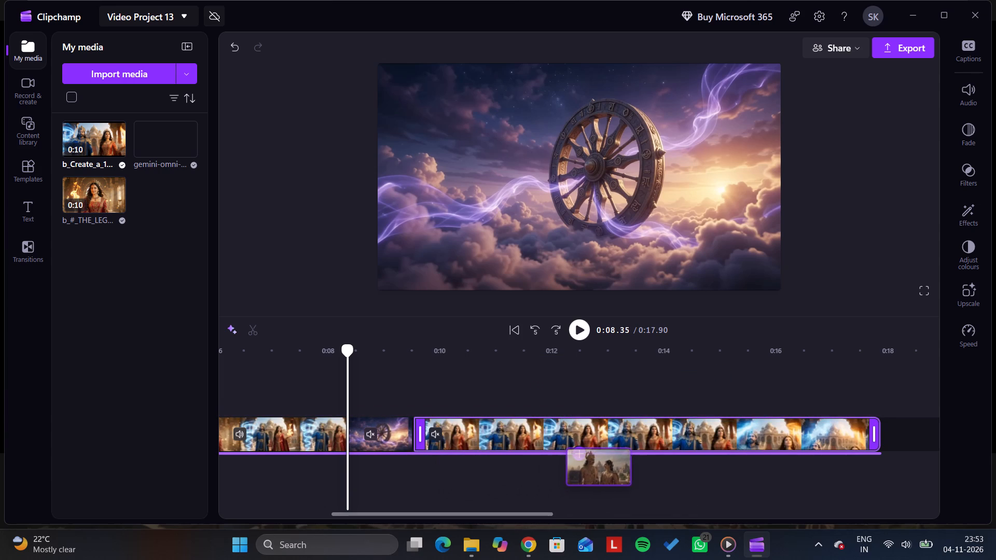
pyautogui.moveTo(593, 471); pyautogui.dragTo(567, 403)
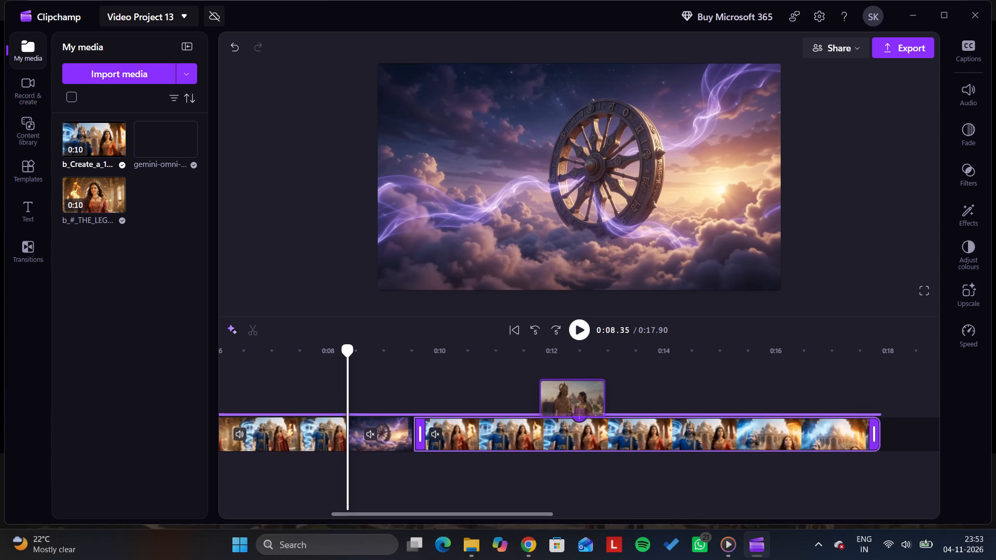
pyautogui.moveTo(567, 403); pyautogui.dragTo(565, 402)
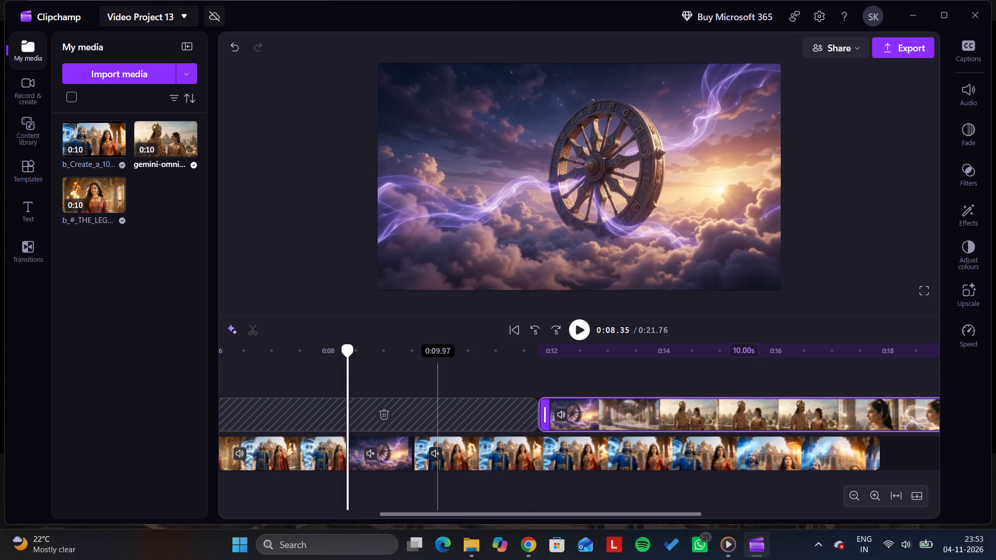
pyautogui.click(347, 409)
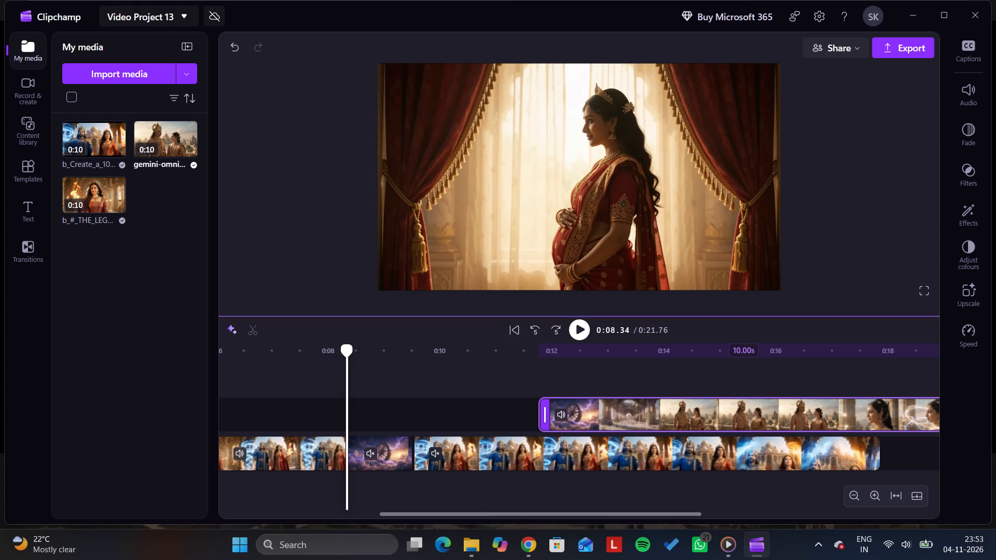
pyautogui.click(587, 328)
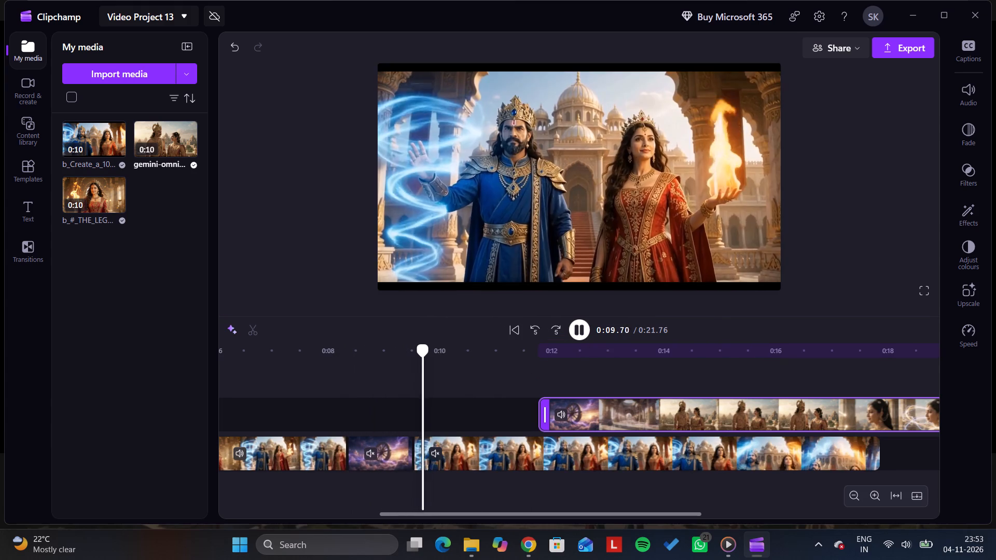
pyautogui.moveTo(617, 403); pyautogui.dragTo(425, 429)
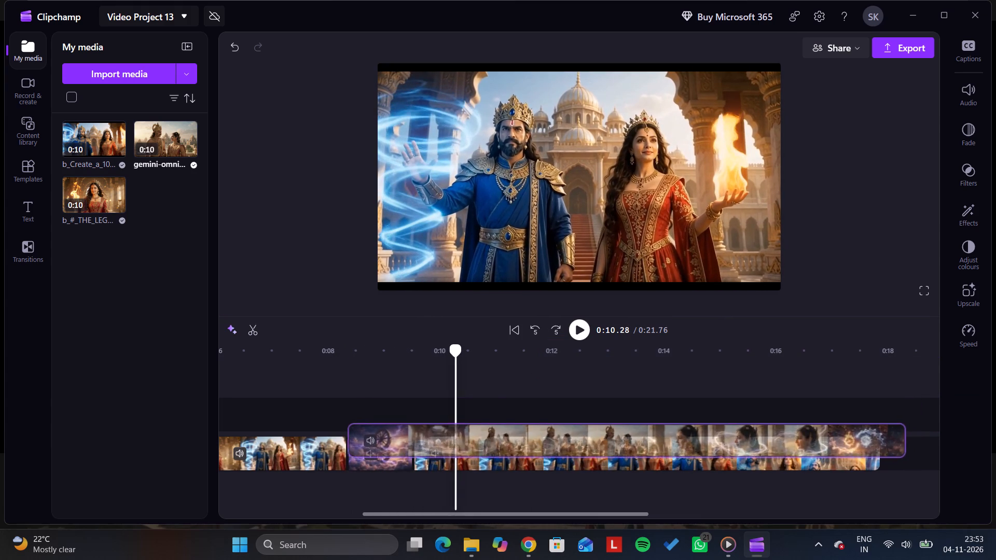
pyautogui.moveTo(425, 429); pyautogui.dragTo(427, 410)
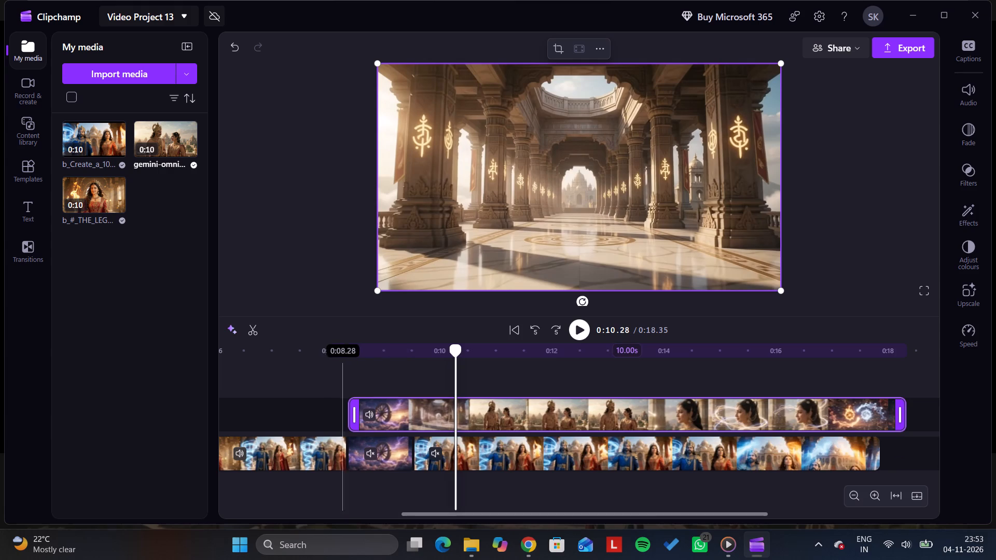
# Play back the section where the full gemini-omni clip overlays the wheel shot and the king and queen clip.
pyautogui.click(328, 380)
pyautogui.click(586, 333)
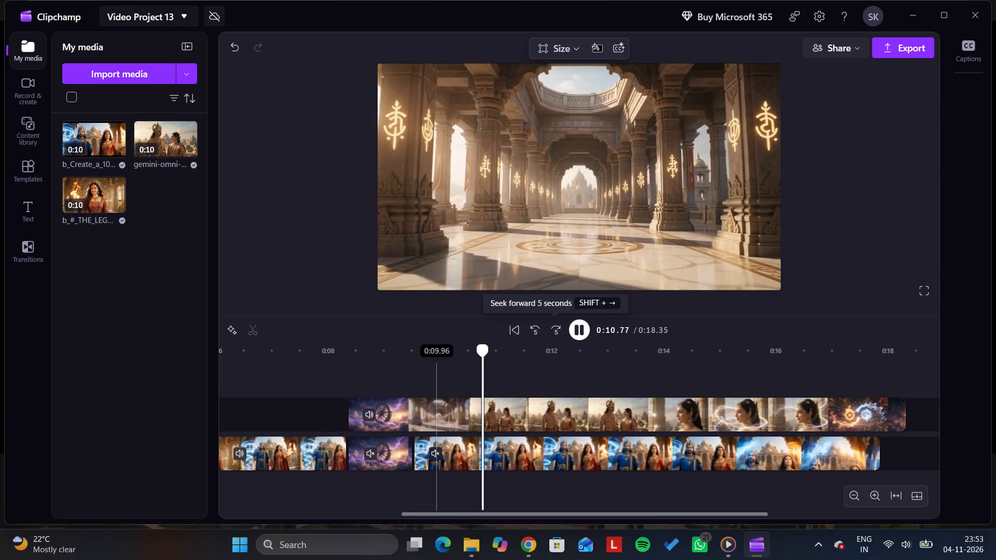
pyautogui.click(341, 375)
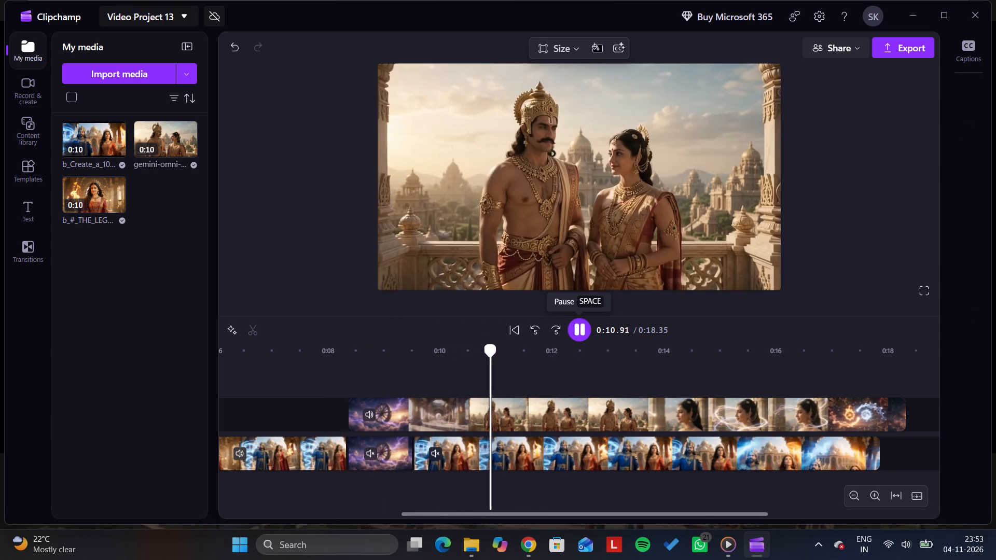
pyautogui.click(579, 337)
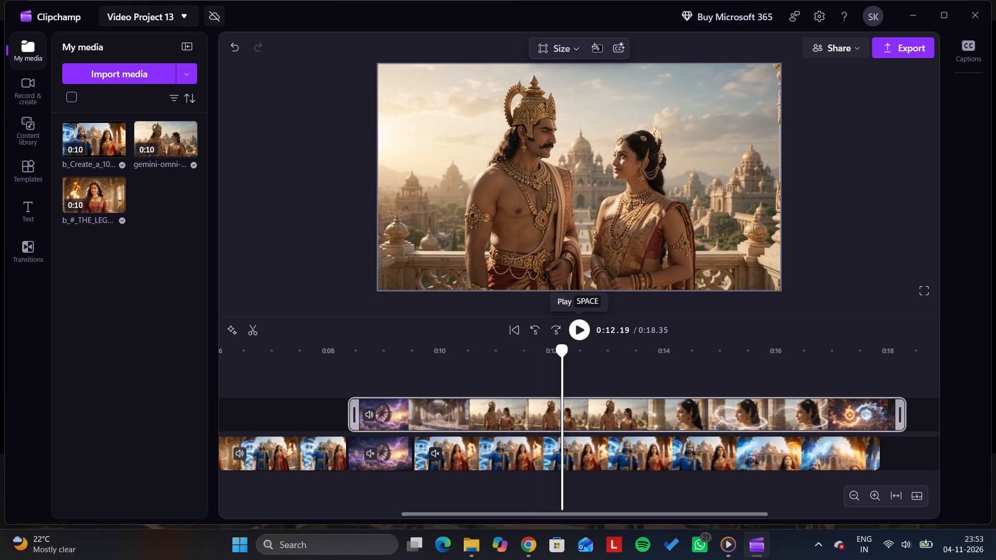
# Move the full gemini-omni clip to a track below the main video, keeping its start aligned with the wheel shot.
pyautogui.moveTo(519, 405); pyautogui.dragTo(577, 478)
pyautogui.moveTo(543, 449); pyautogui.dragTo(520, 453)
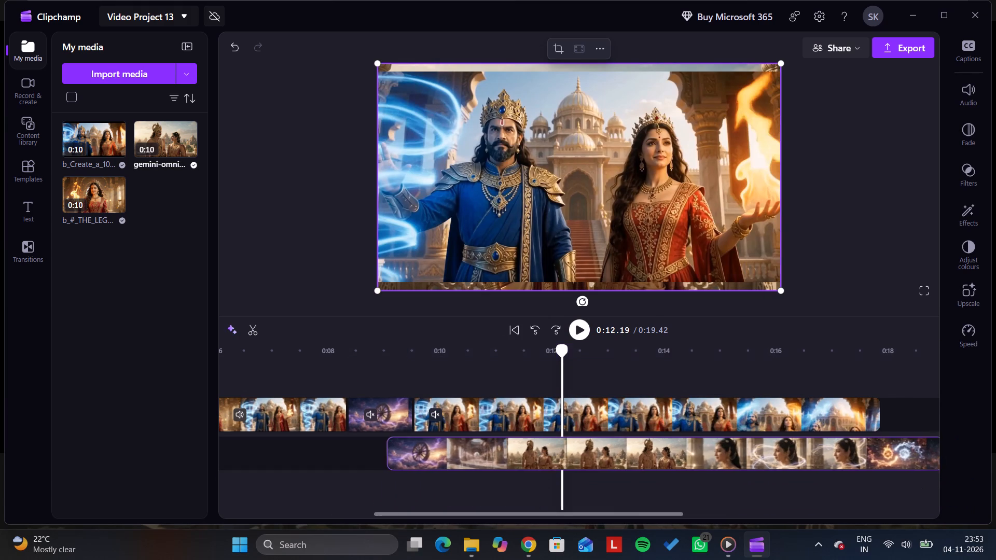
pyautogui.moveTo(520, 453); pyautogui.dragTo(481, 455)
# Play back from about 0:08.25 to the end to check the main video against the gemini-omni clip beneath.
pyautogui.click(341, 363)
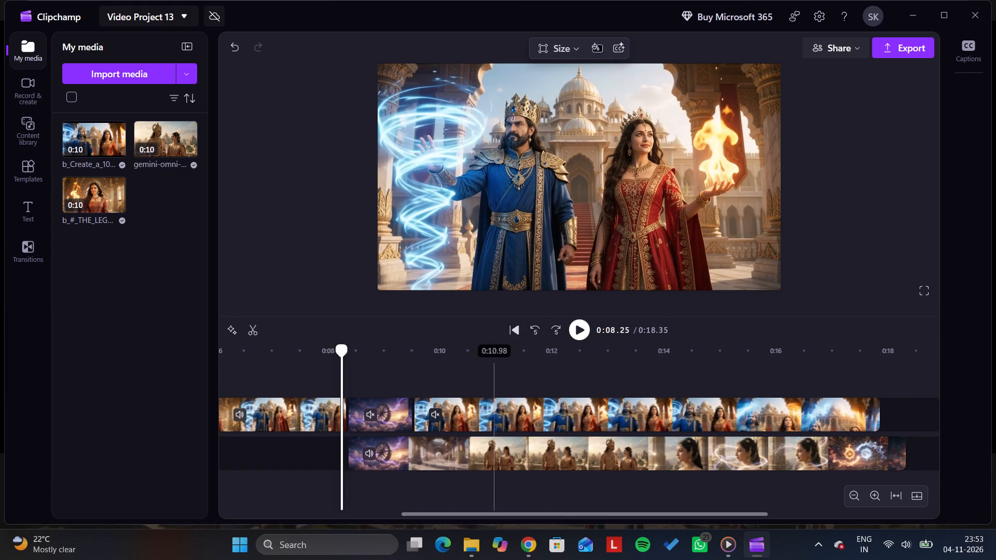
pyautogui.click(573, 325)
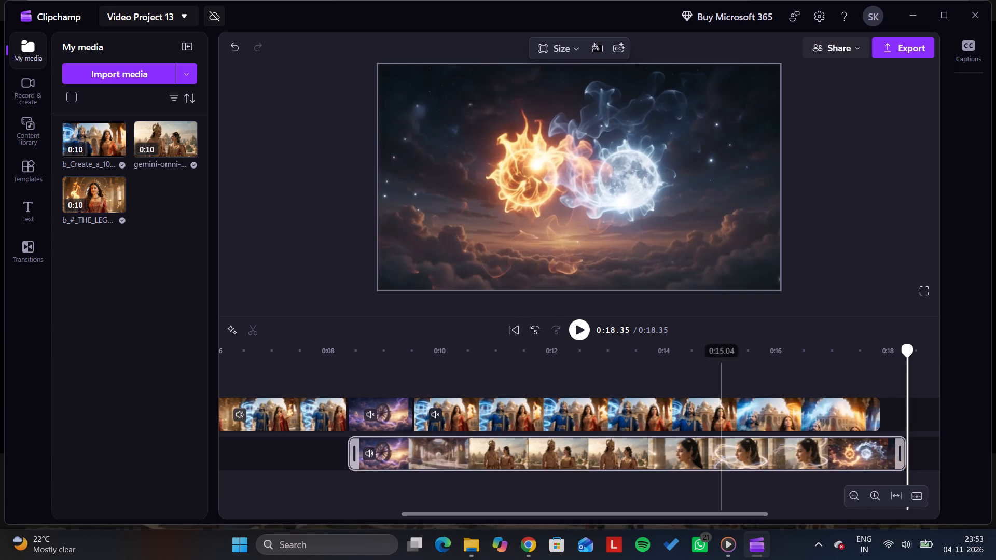
# Trim the end of the b_Create_a_10-second_c clip so that it lasts 6.22 s.
pyautogui.click(634, 415)
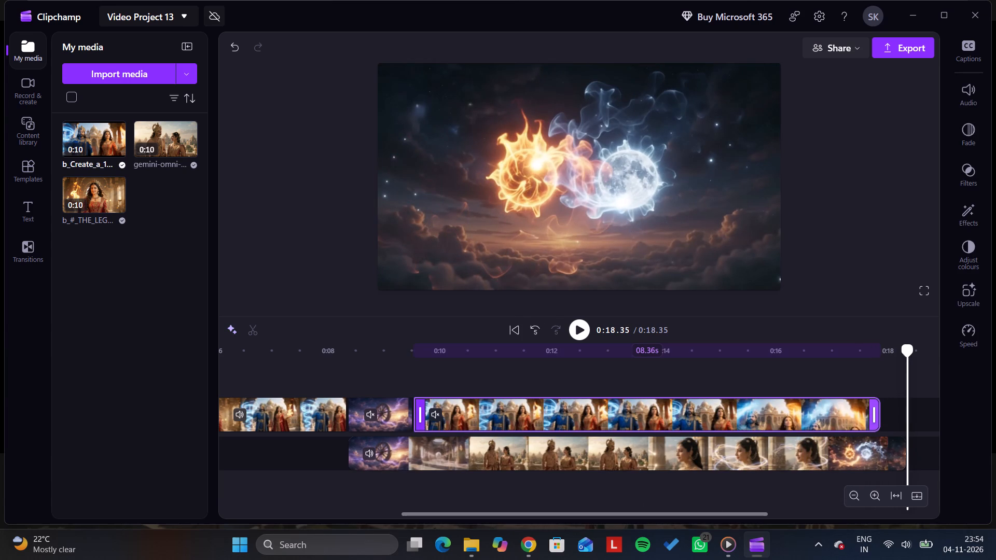
pyautogui.moveTo(872, 413); pyautogui.dragTo(807, 416)
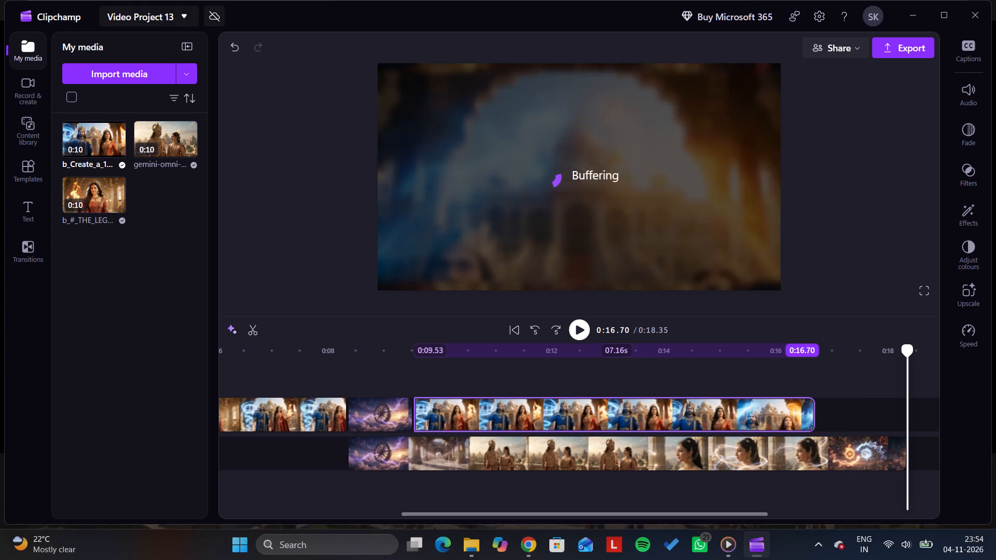
pyautogui.moveTo(807, 416); pyautogui.dragTo(752, 410)
pyautogui.click(691, 403)
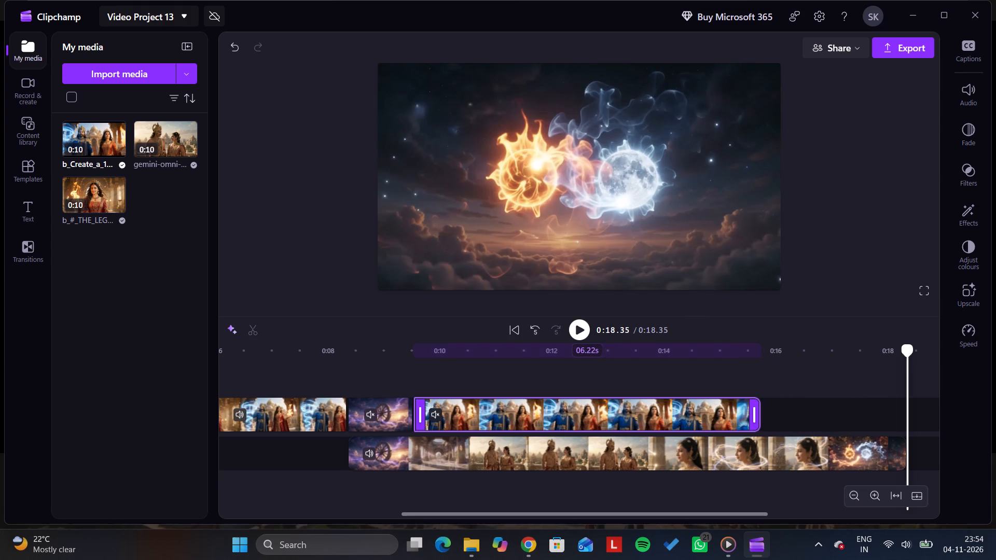
# Unmute the b_Create_a_10-second_c clip and mute the full gemini-omni clip on the lower track.
pyautogui.click(434, 412)
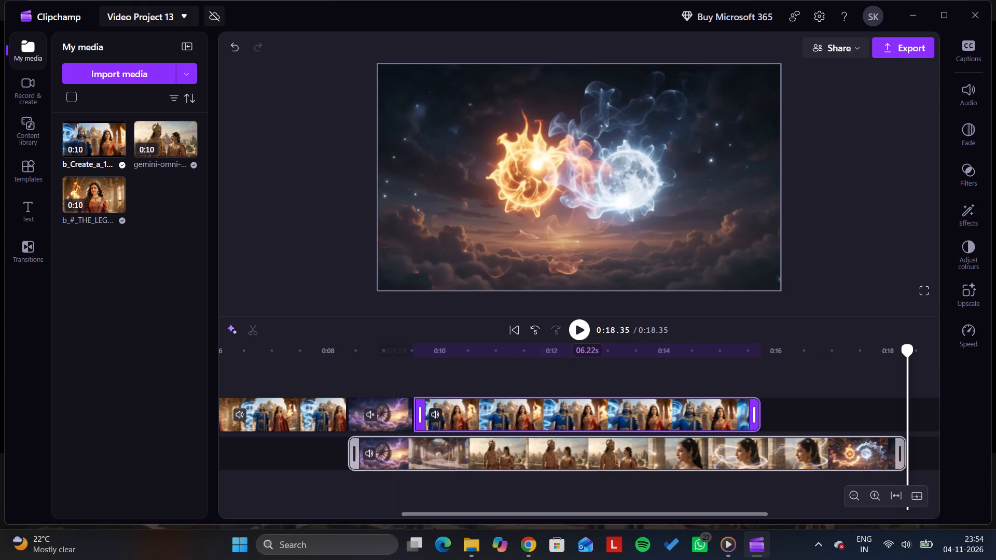
pyautogui.click(371, 451)
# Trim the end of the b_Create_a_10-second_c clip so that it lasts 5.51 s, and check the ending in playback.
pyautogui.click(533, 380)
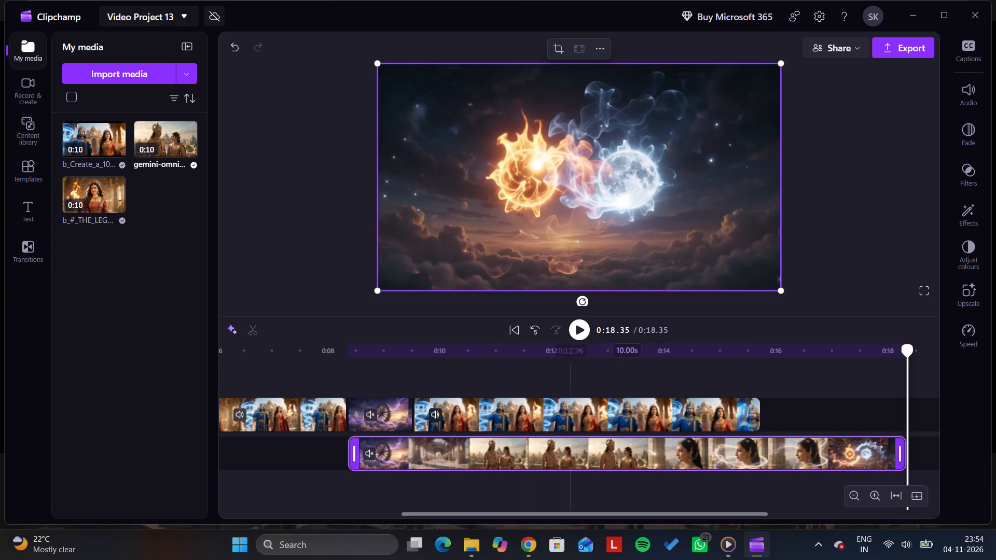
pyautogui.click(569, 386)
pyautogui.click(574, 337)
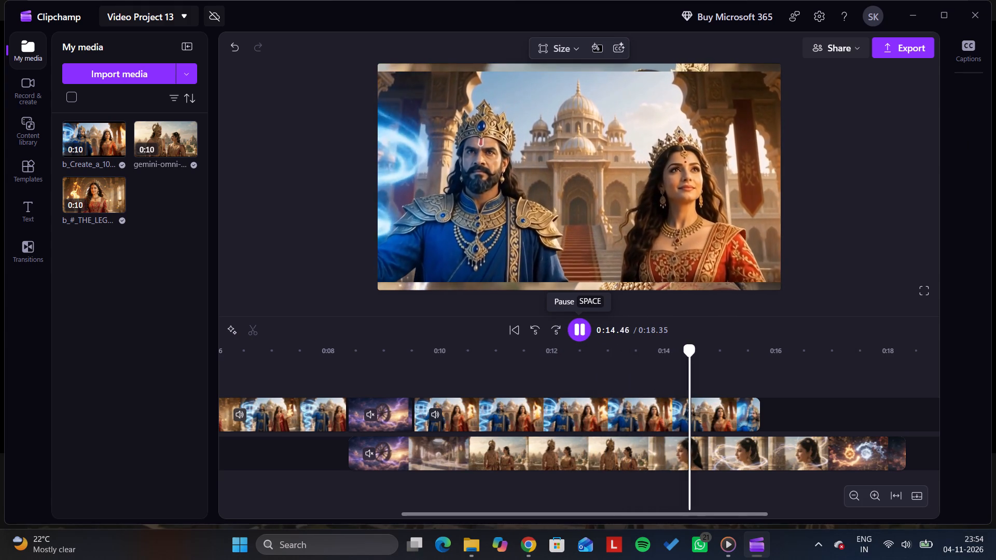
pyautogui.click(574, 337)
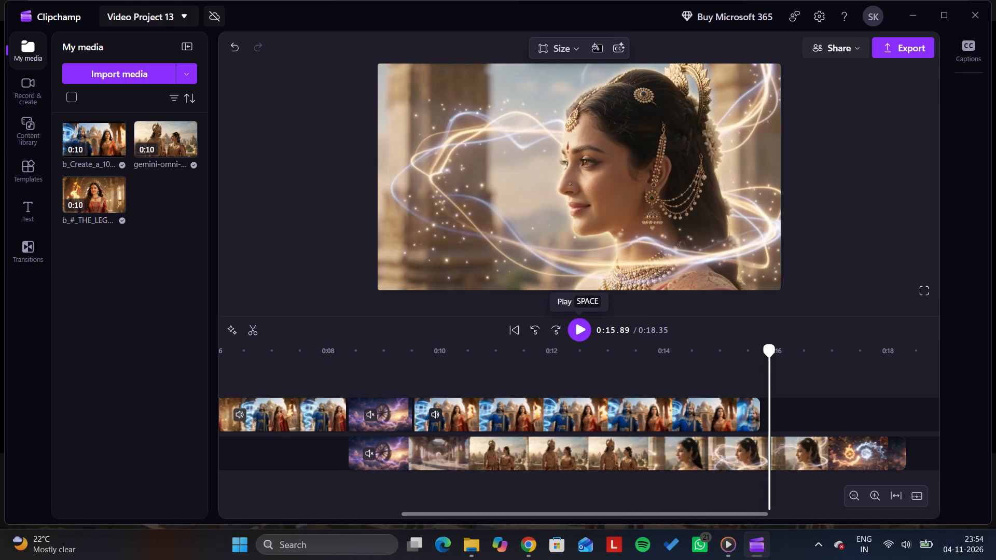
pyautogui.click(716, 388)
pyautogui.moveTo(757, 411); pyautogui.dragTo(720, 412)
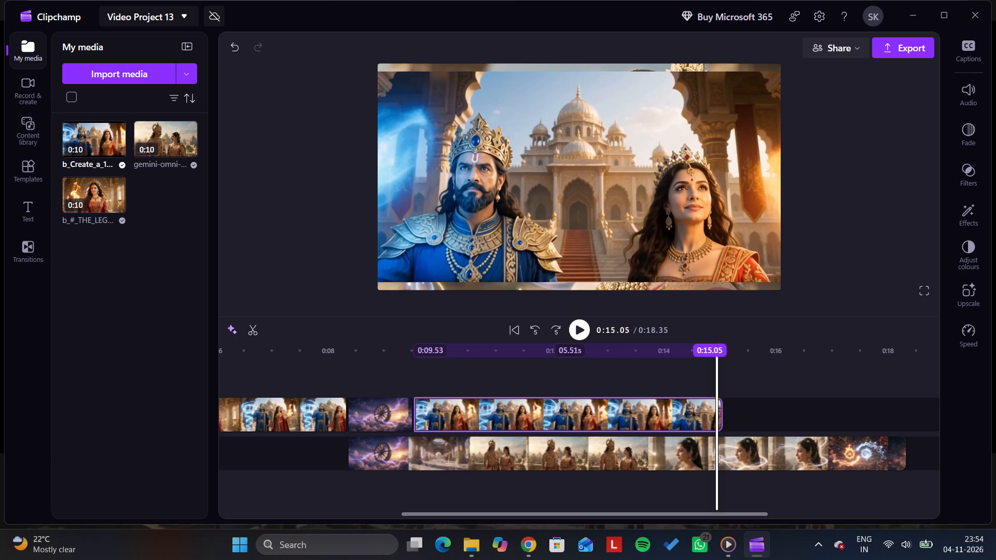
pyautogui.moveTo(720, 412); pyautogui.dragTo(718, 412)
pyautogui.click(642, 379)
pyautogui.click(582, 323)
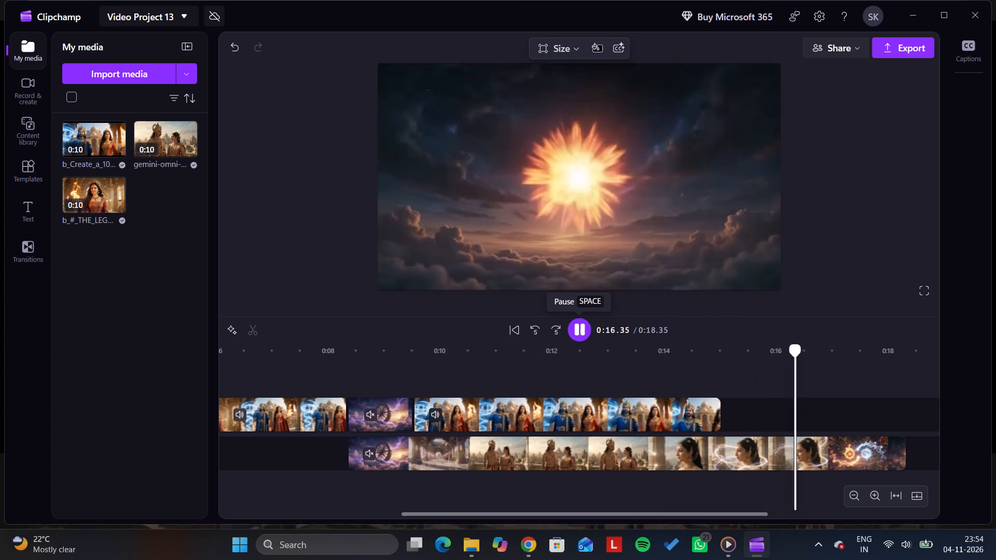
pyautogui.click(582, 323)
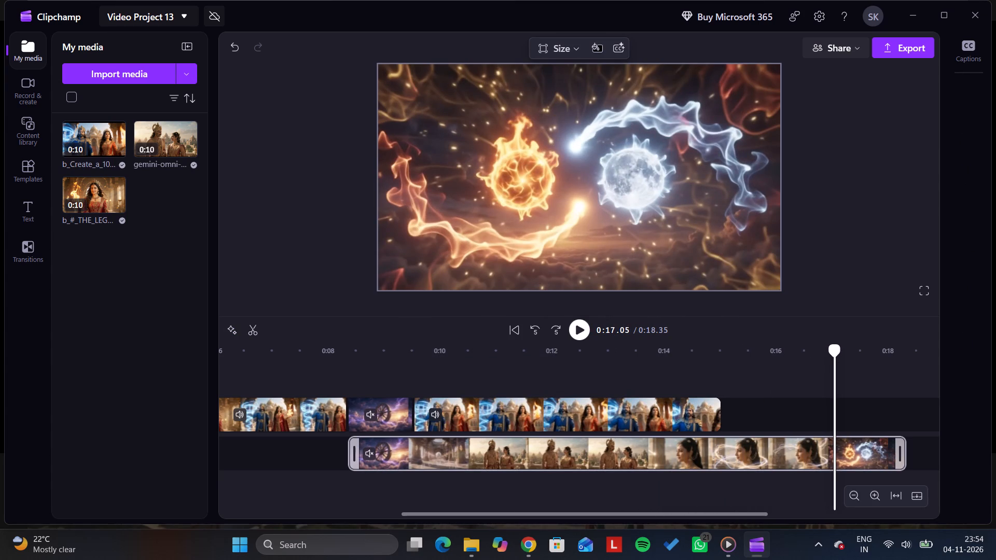
# Mute the b_Create_a_10-second_c clip, unmute the gemini-omni clip on the lower track, and play back from about 0:09.81.
pyautogui.click(436, 419)
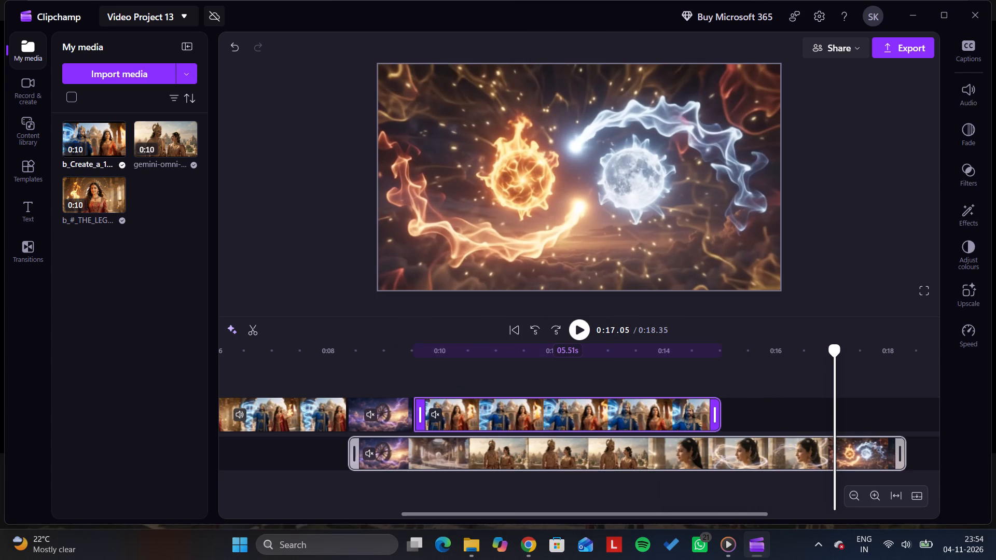
pyautogui.click(369, 455)
pyautogui.click(428, 365)
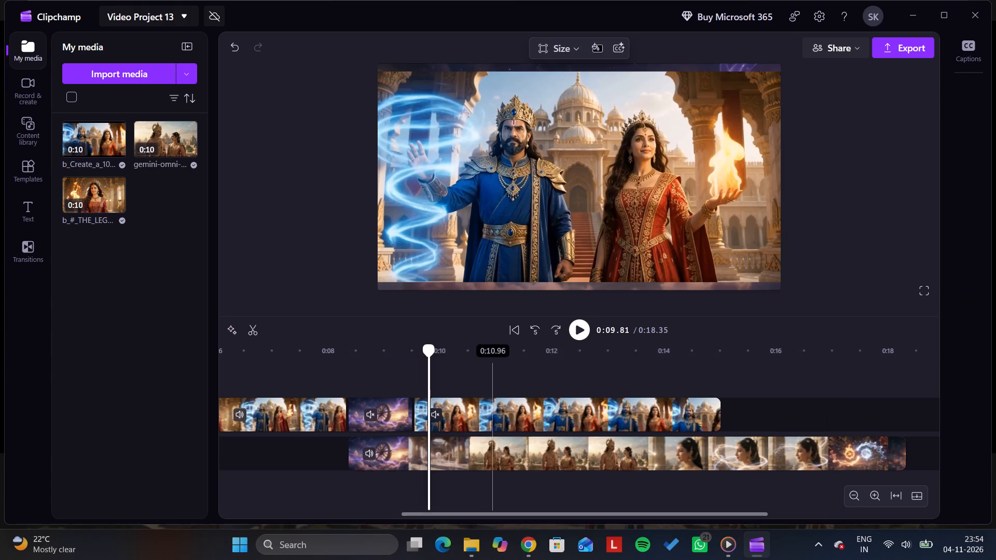
pyautogui.click(574, 338)
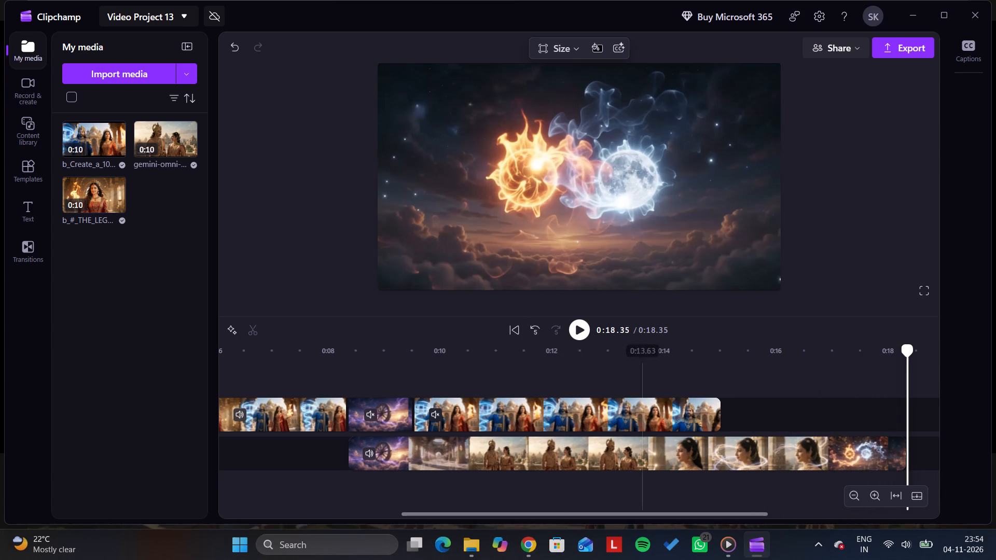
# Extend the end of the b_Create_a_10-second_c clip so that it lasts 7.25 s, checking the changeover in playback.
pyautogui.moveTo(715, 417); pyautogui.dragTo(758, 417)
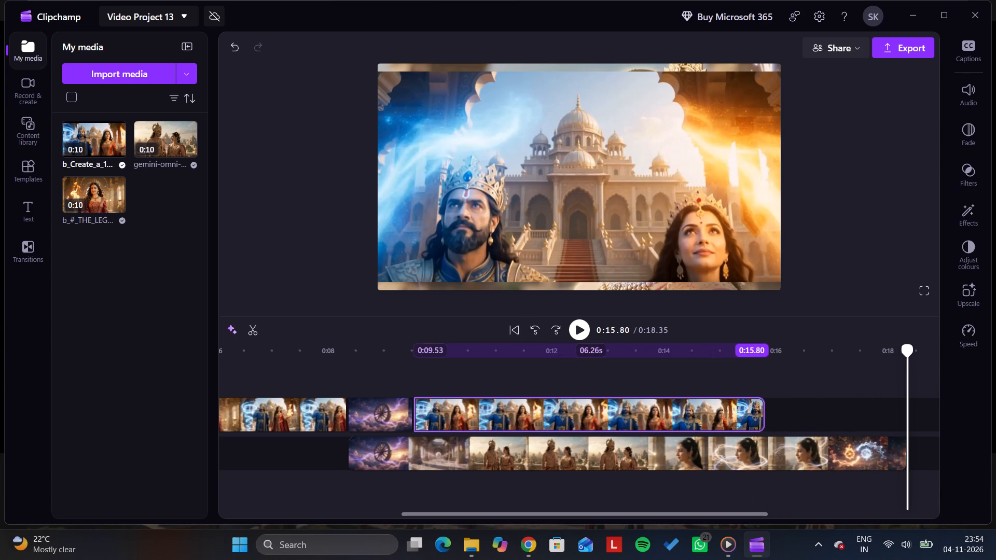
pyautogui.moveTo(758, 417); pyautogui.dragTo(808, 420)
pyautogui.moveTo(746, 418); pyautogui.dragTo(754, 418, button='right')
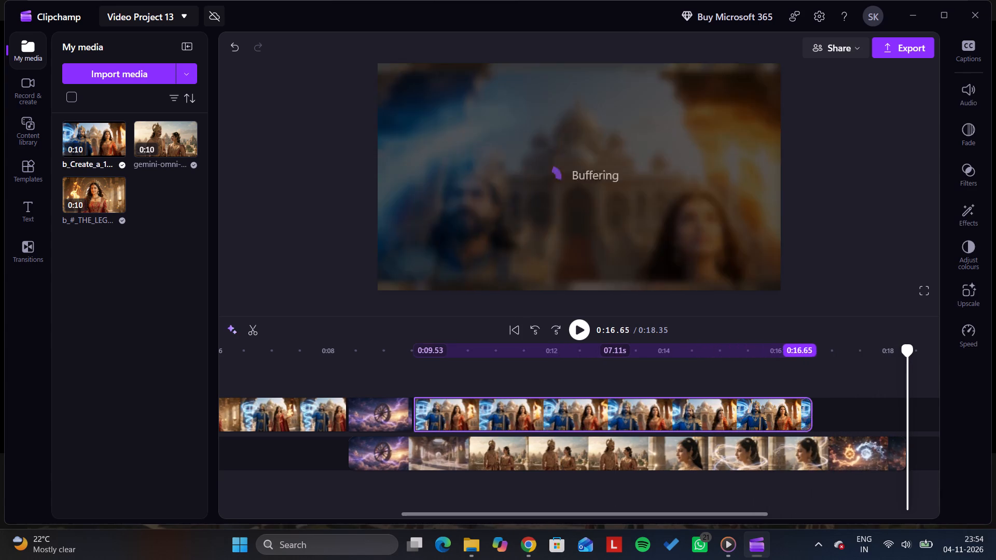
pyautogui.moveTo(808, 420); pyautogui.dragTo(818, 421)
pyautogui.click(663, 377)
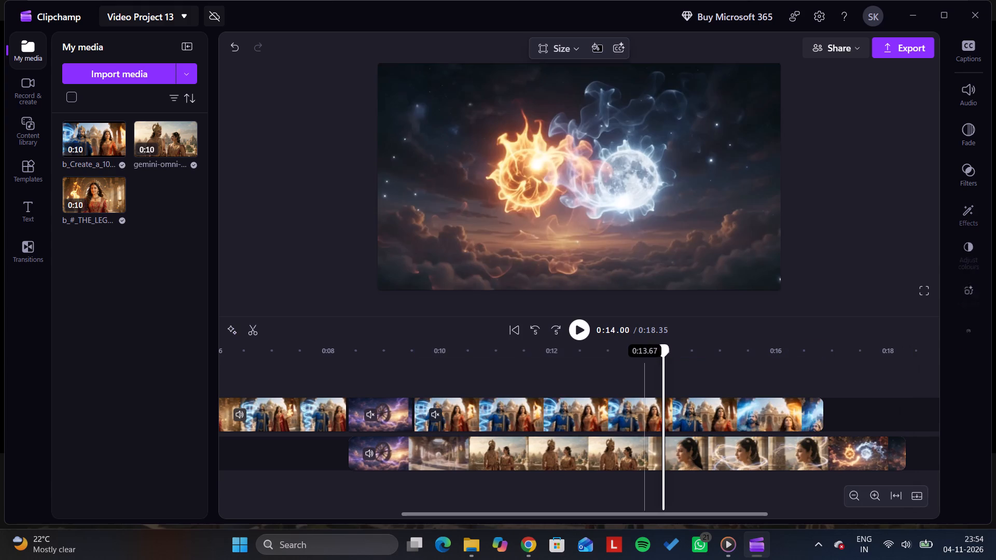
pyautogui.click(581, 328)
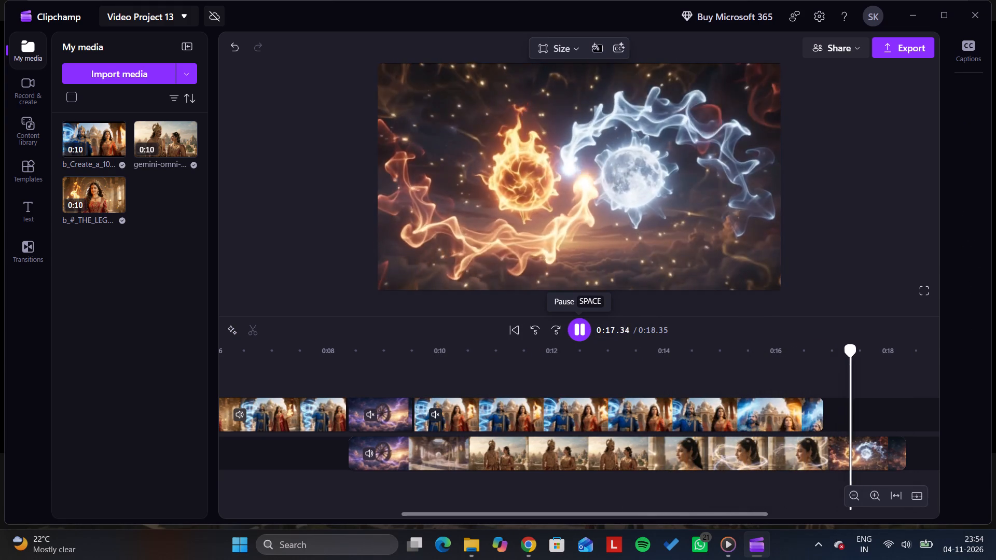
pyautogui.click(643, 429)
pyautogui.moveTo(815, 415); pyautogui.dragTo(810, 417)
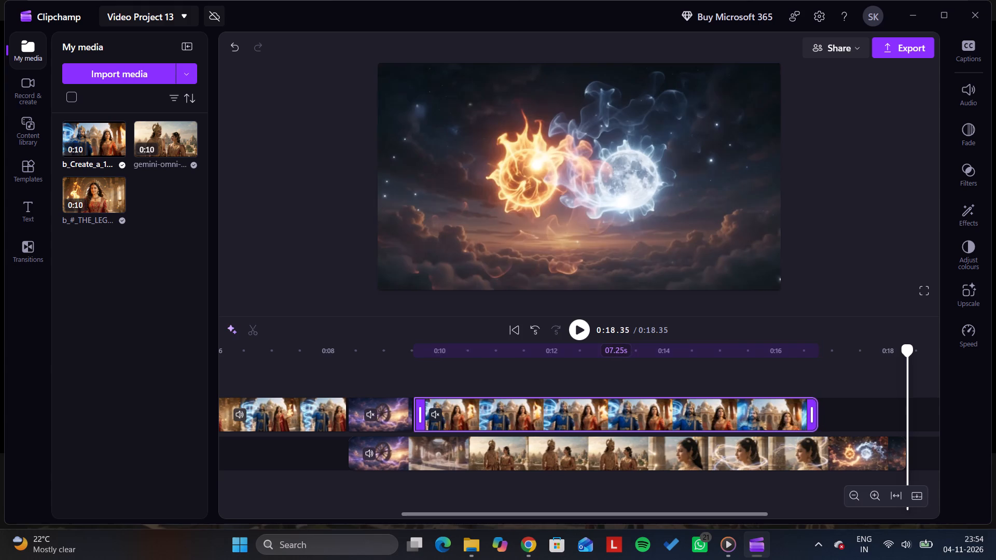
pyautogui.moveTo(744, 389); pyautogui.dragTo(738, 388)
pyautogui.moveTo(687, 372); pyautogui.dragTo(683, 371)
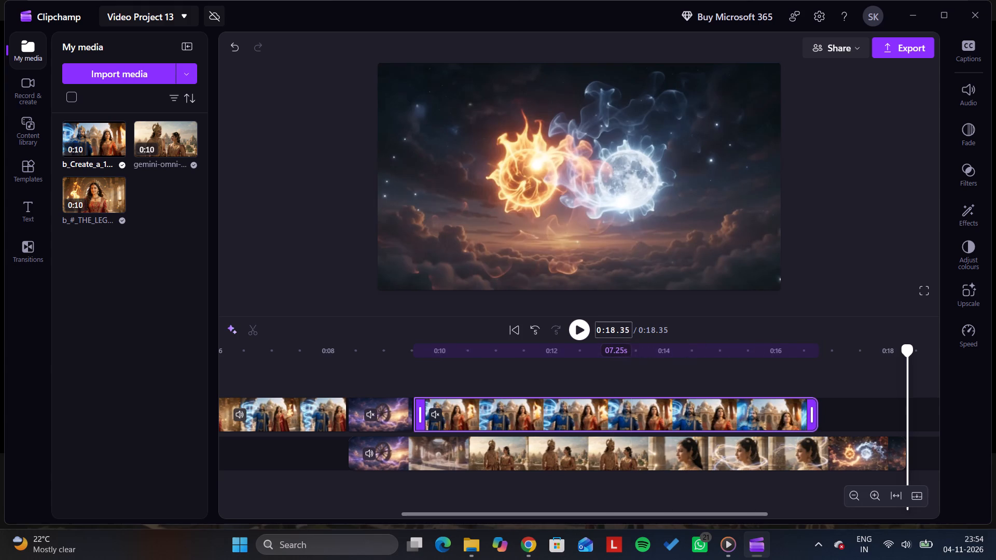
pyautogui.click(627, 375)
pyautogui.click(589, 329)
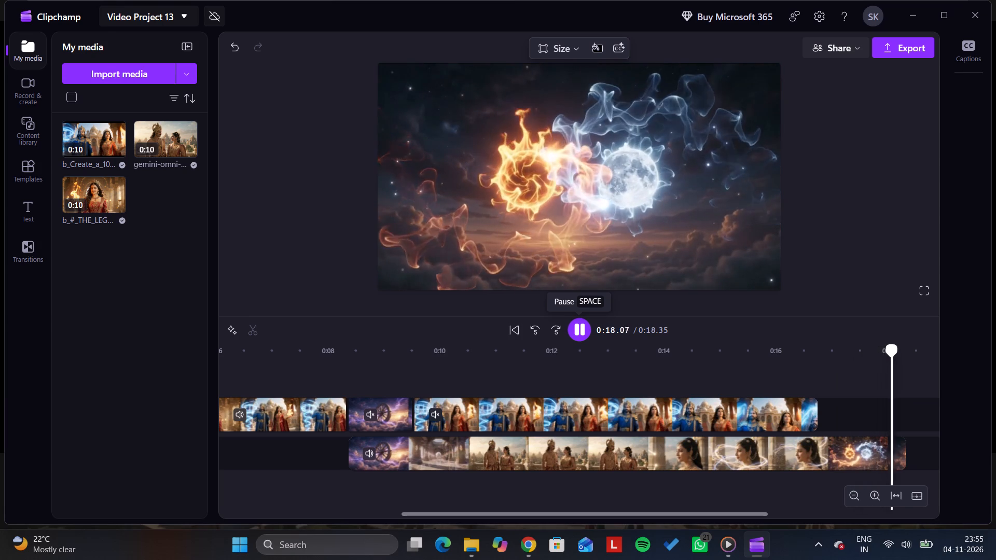
# Extend the end of the b_Create_a_10-second_c clip so that it lasts 7.52 s, and play back from about 0:14.30.
pyautogui.moveTo(816, 407); pyautogui.dragTo(821, 408)
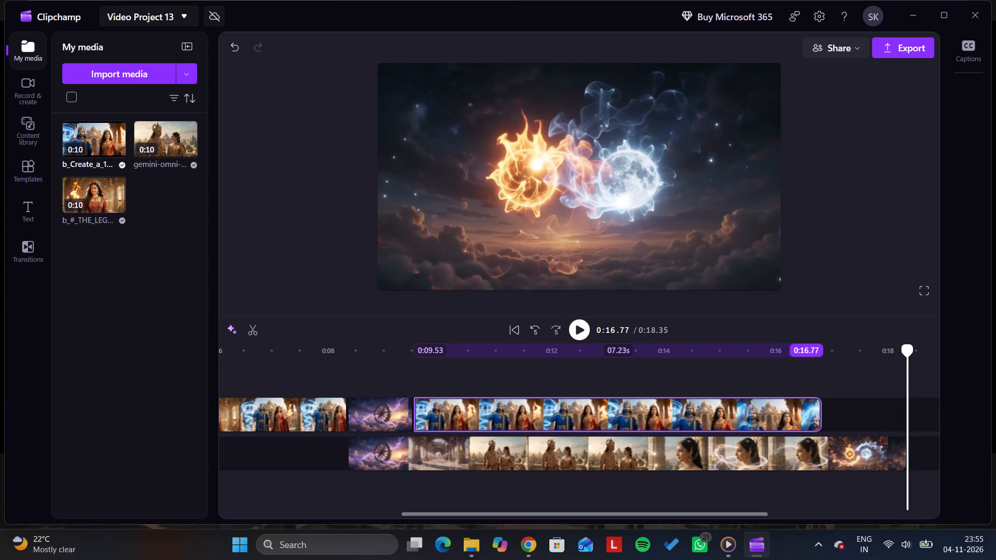
pyautogui.moveTo(821, 408); pyautogui.dragTo(832, 408)
pyautogui.click(687, 399)
pyautogui.click(681, 383)
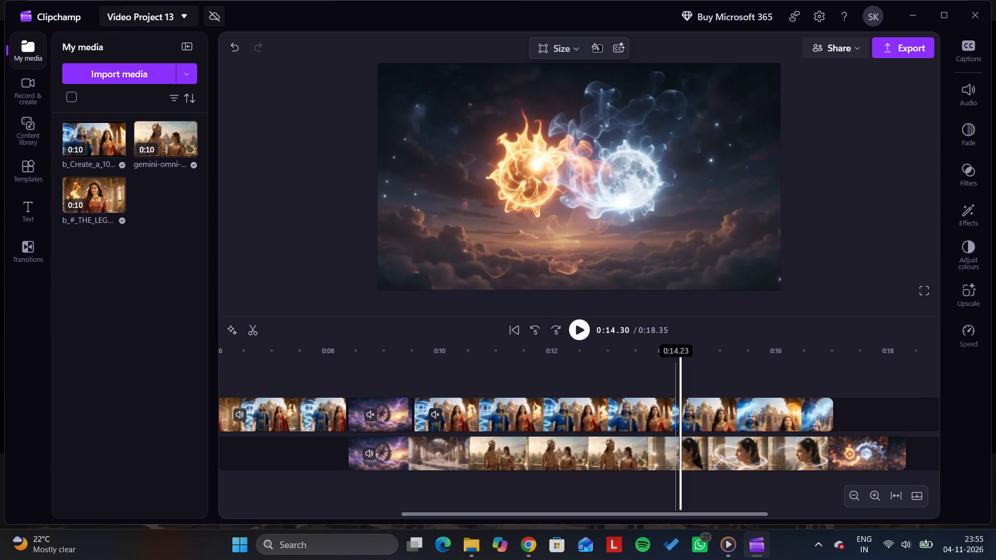
pyautogui.click(586, 331)
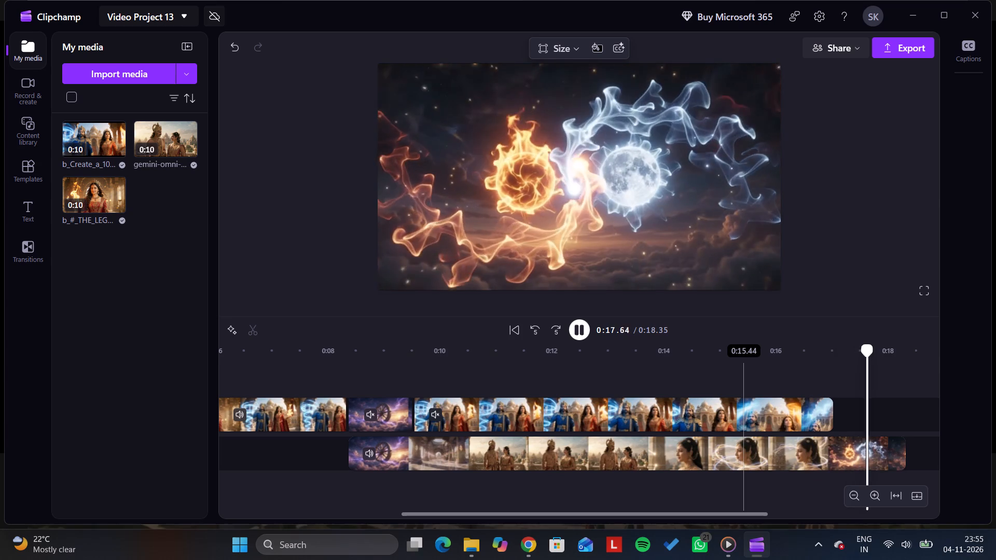
pyautogui.click(725, 424)
pyautogui.click(724, 407)
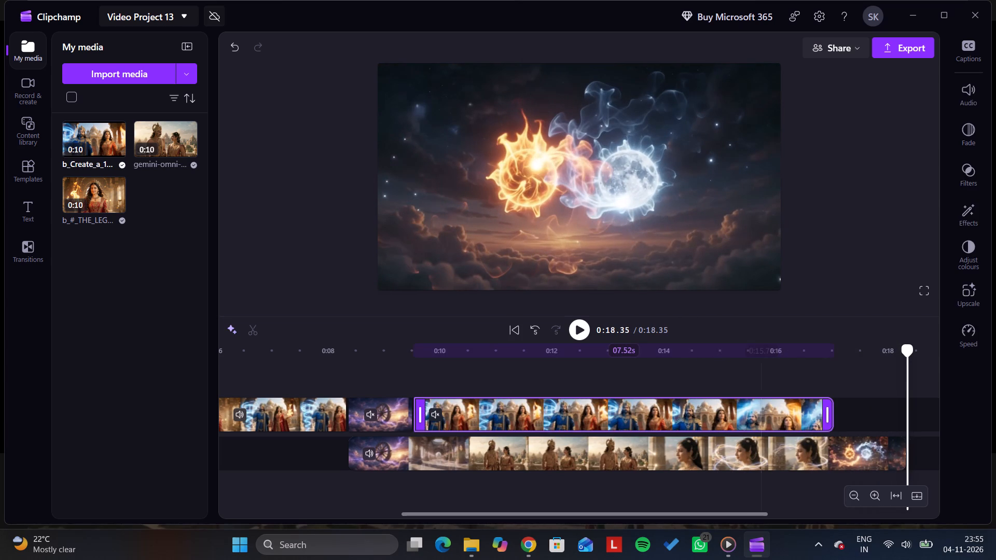
pyautogui.moveTo(698, 374); pyautogui.dragTo(684, 373)
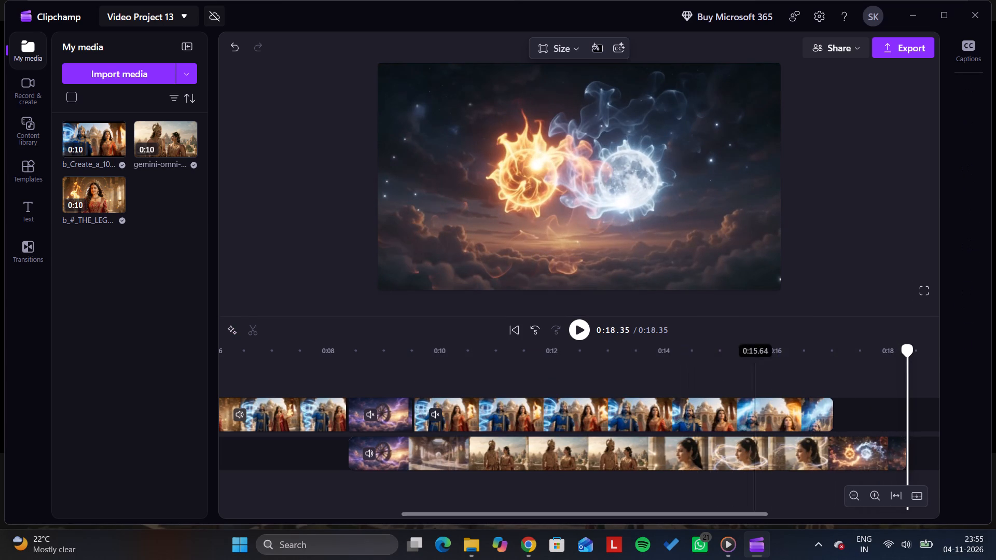
# At about 0:15.01, scale the b_Create_a_10-second_c clip to fill the whole video frame.
pyautogui.click(720, 370)
pyautogui.click(712, 418)
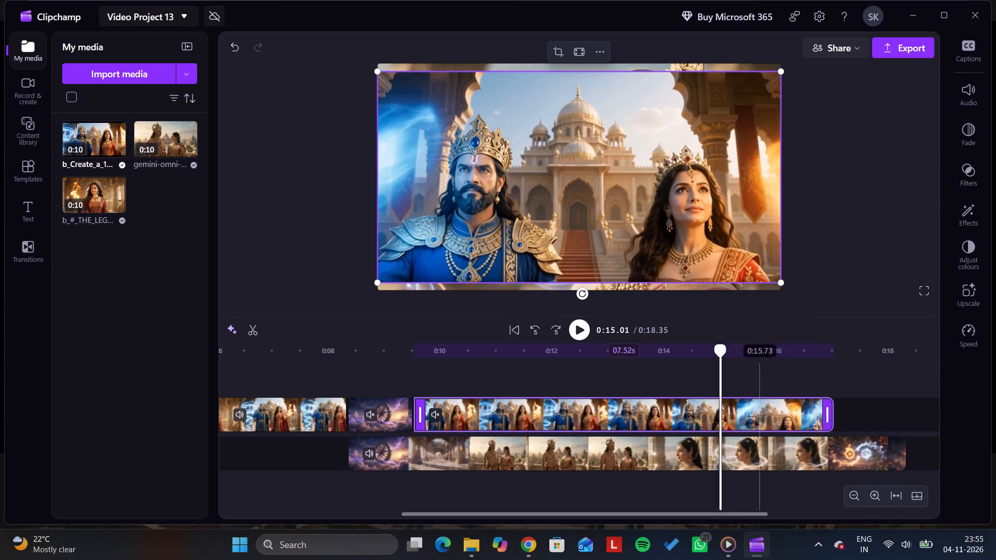
pyautogui.moveTo(782, 286); pyautogui.dragTo(780, 295)
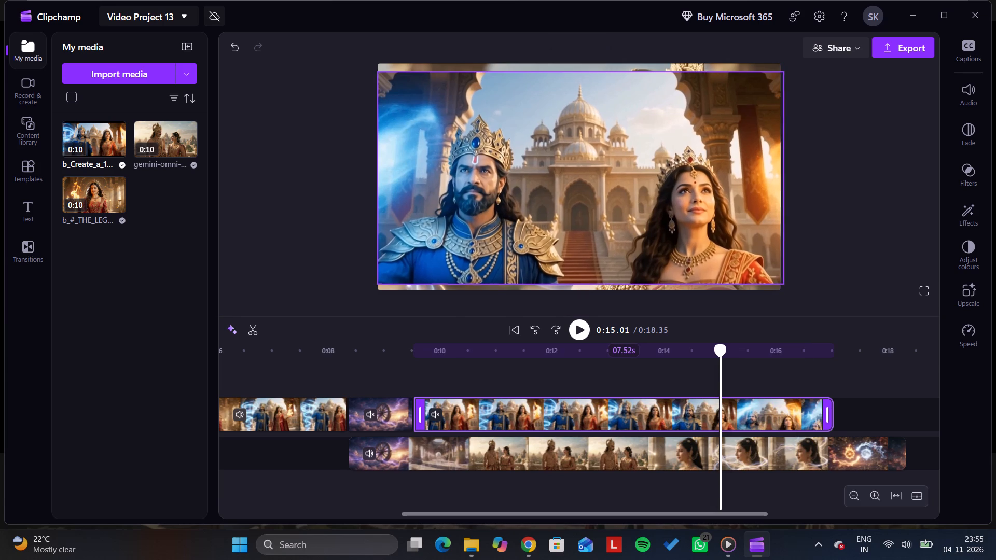
pyautogui.moveTo(780, 295); pyautogui.dragTo(774, 299)
pyautogui.click(697, 241)
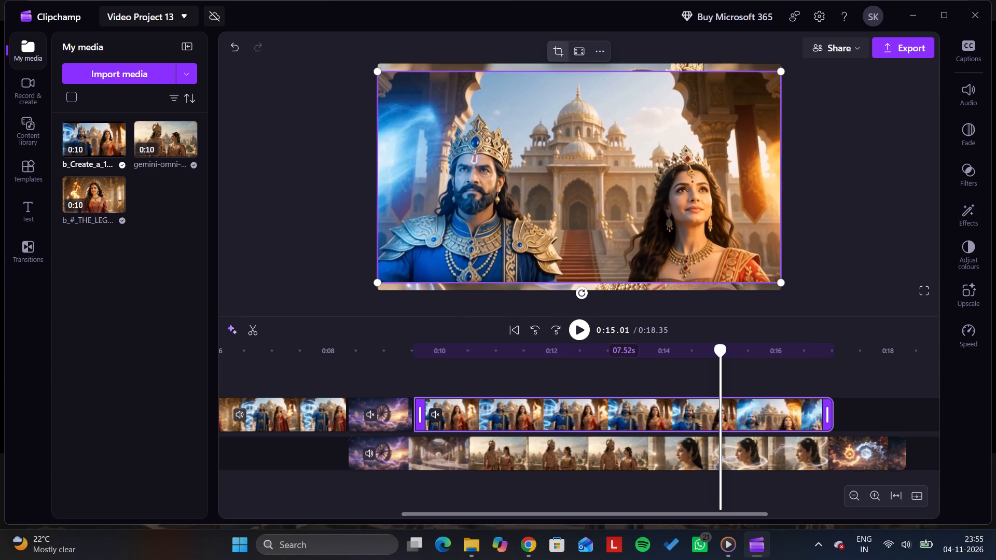
pyautogui.click(579, 54)
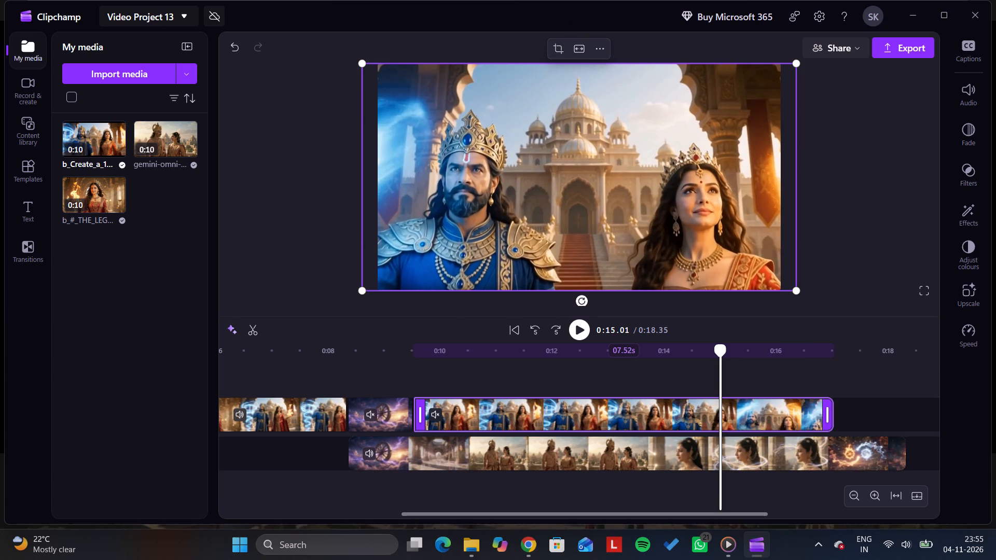
pyautogui.click(821, 174)
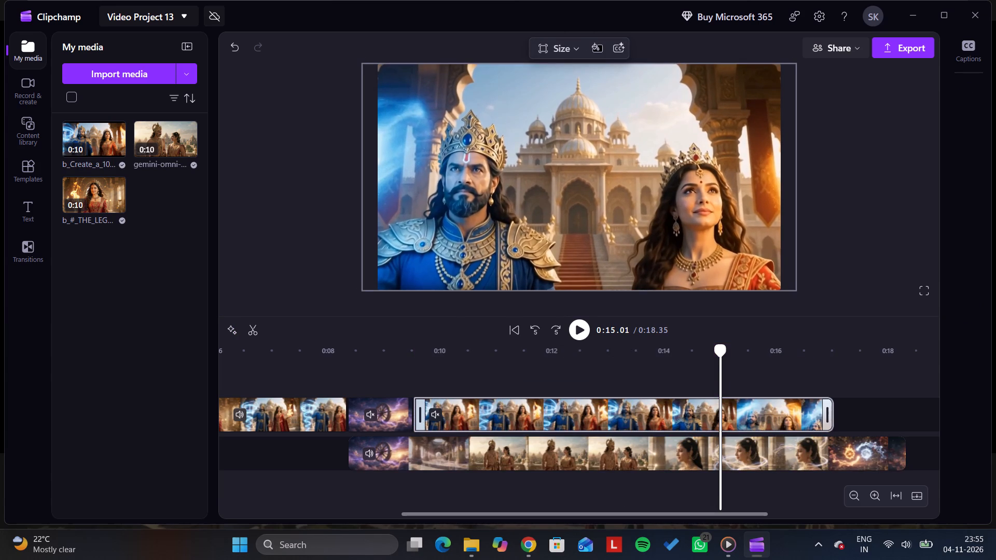
# Resize and reposition the b_Create_a_10-second_c clip freehand so that it slightly overfills the frame and covers the gemini-omni clip beneath.
pyautogui.click(754, 272)
pyautogui.moveTo(795, 288); pyautogui.dragTo(780, 291)
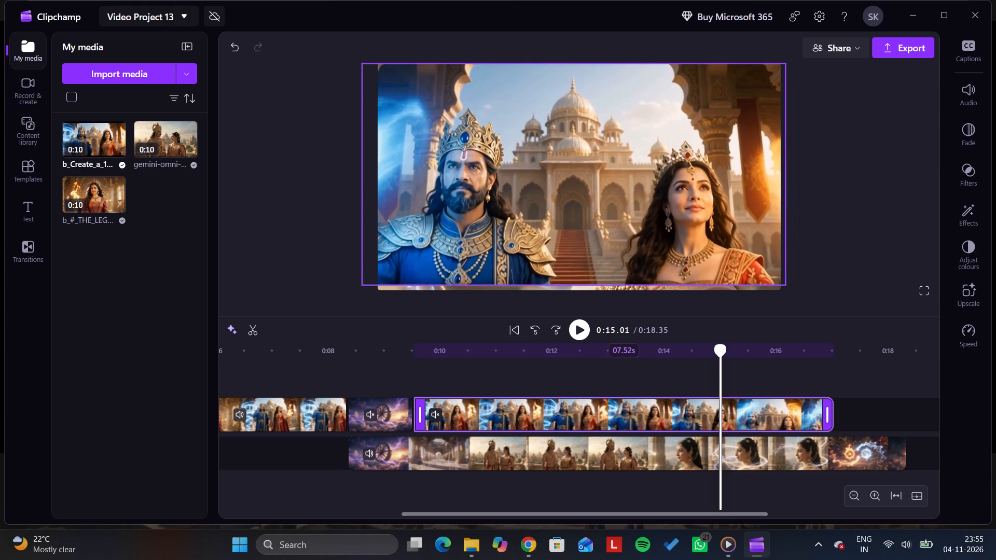
pyautogui.moveTo(780, 291); pyautogui.dragTo(778, 291)
pyautogui.moveTo(676, 223); pyautogui.dragTo(678, 230)
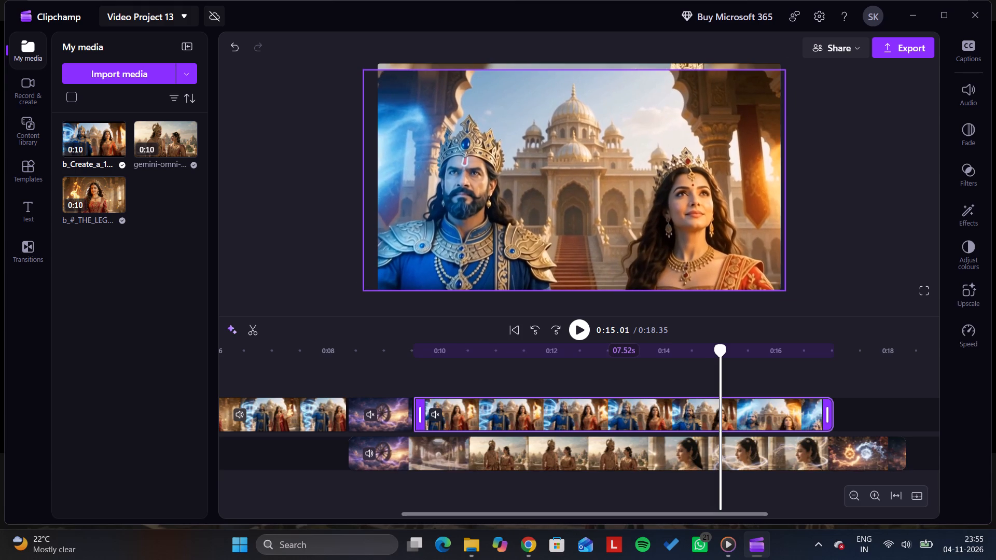
pyautogui.moveTo(678, 230); pyautogui.dragTo(677, 231)
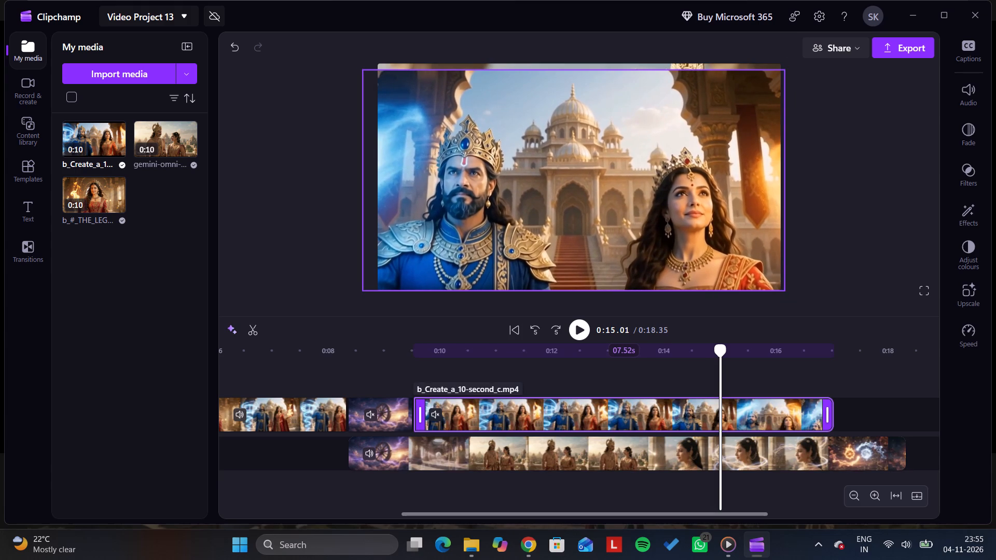
pyautogui.moveTo(677, 231); pyautogui.dragTo(679, 216)
pyautogui.rightClick(785, 282)
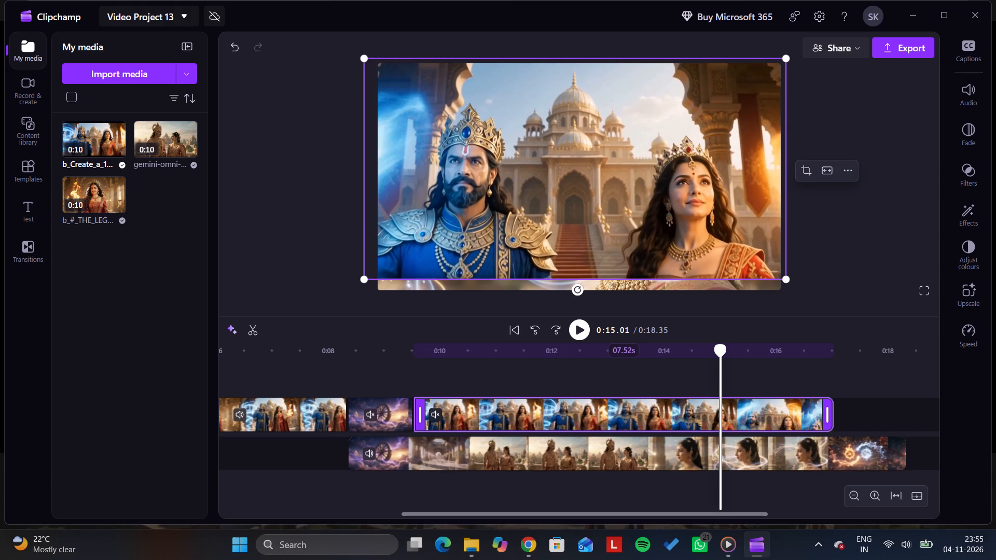
pyautogui.moveTo(786, 276); pyautogui.dragTo(790, 296)
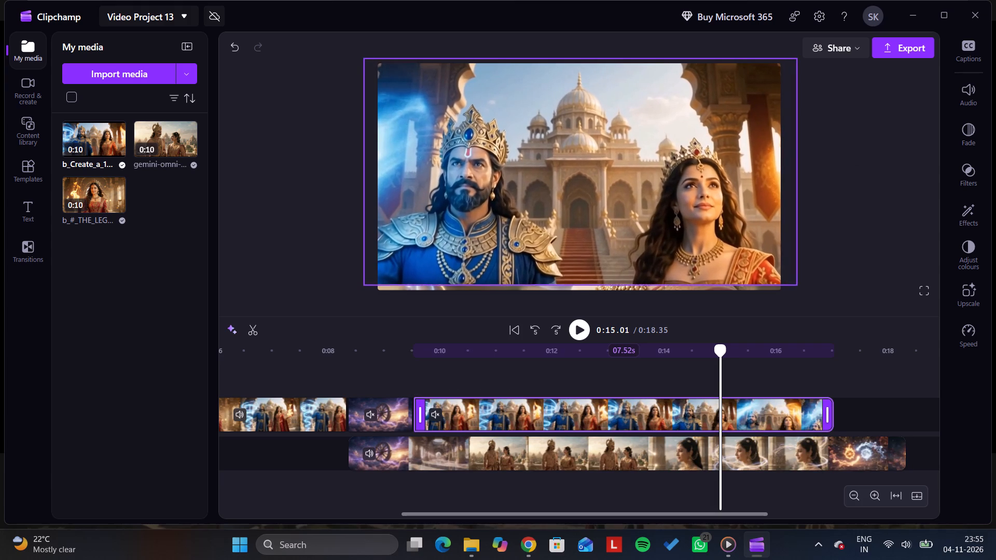
pyautogui.moveTo(790, 296); pyautogui.dragTo(791, 307)
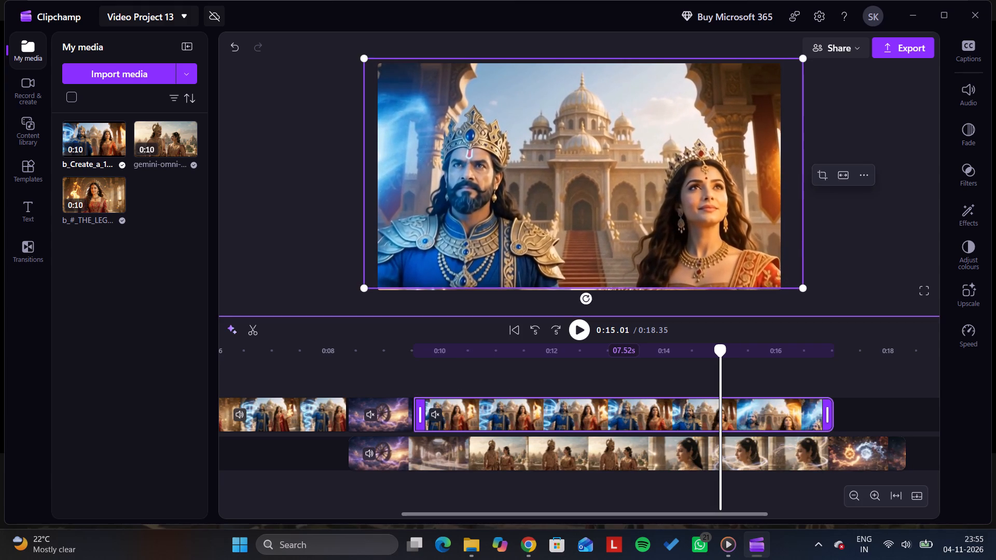
pyautogui.moveTo(711, 195); pyautogui.dragTo(711, 201)
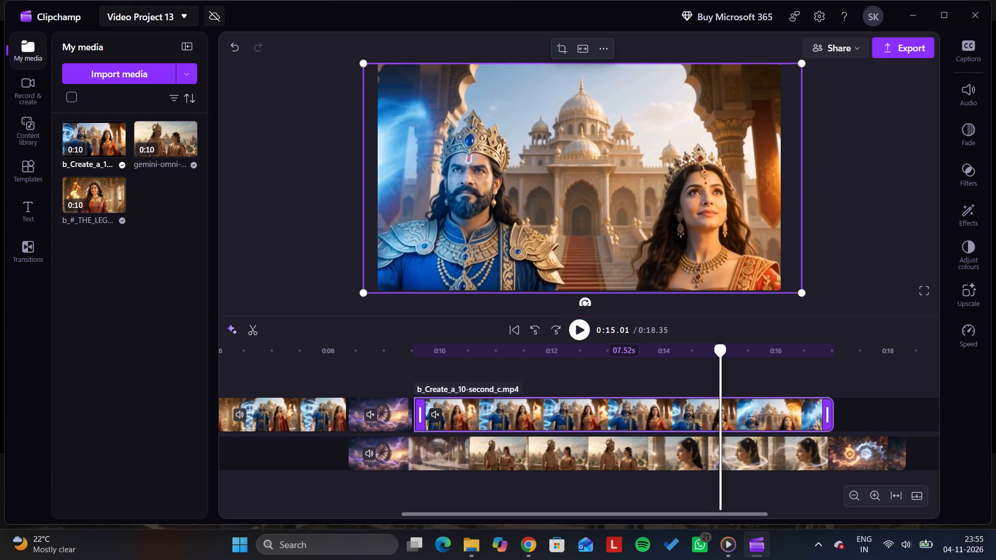
# Play back from about 0:09.65 to the end to check the enlarged b_Create_a_10-second_c clip and the closing gemini-omni shot.
pyautogui.click(570, 370)
pyautogui.click(578, 326)
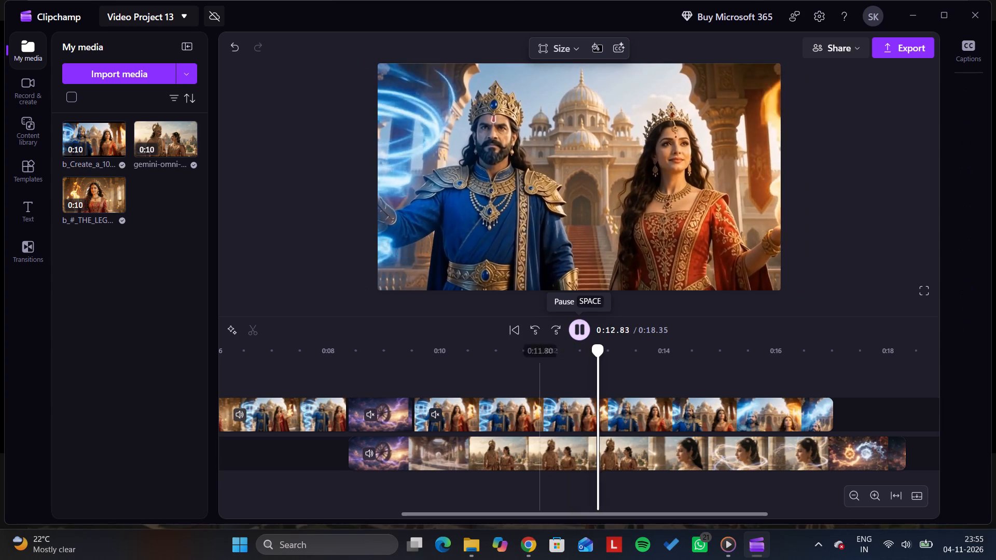
pyautogui.click(411, 376)
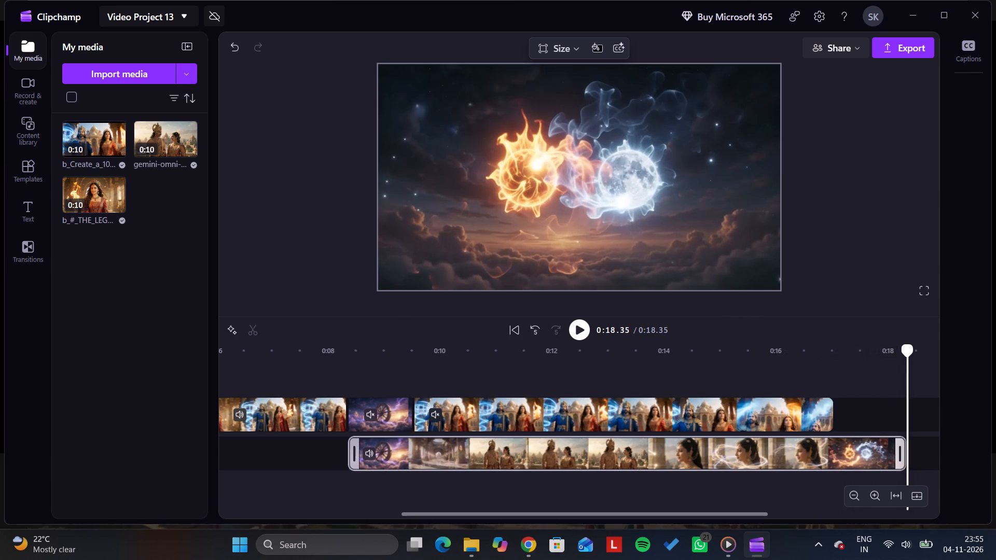
pyautogui.moveTo(901, 453); pyautogui.dragTo(917, 453)
pyautogui.click(835, 413)
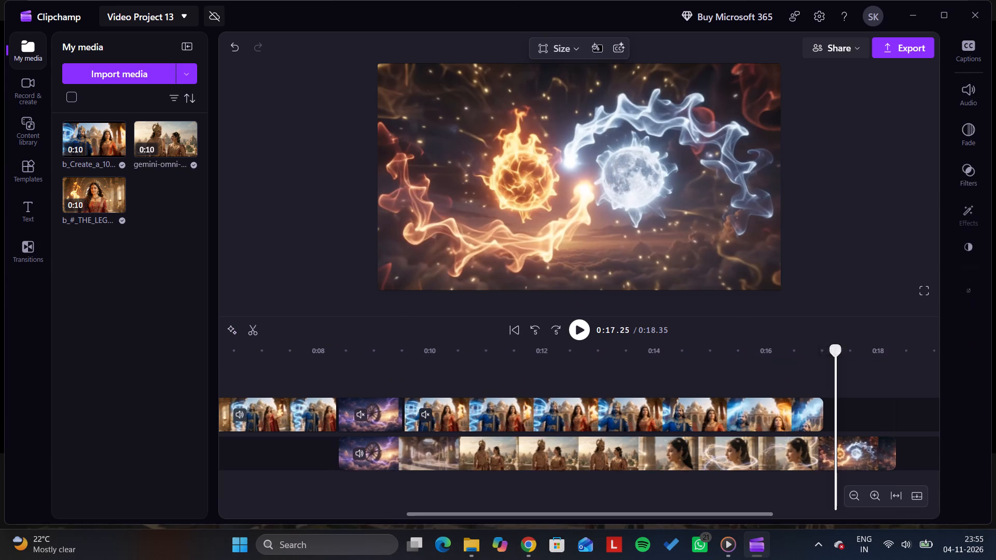
pyautogui.click(580, 334)
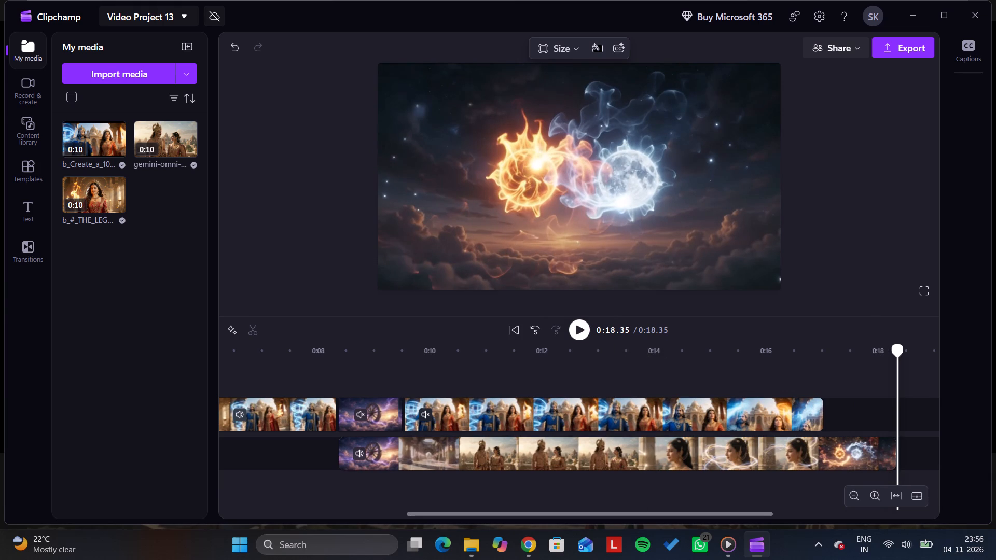
pyautogui.click(410, 376)
pyautogui.click(578, 320)
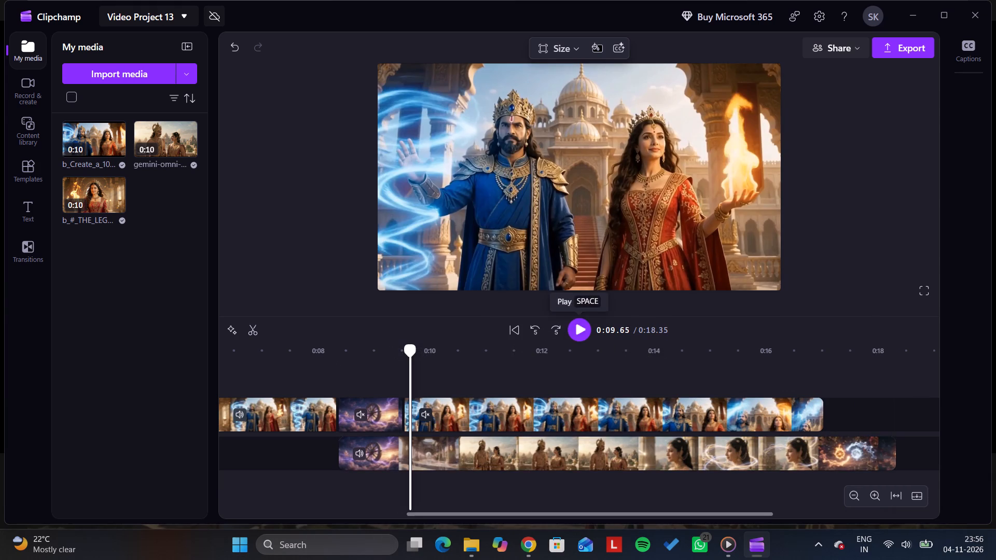